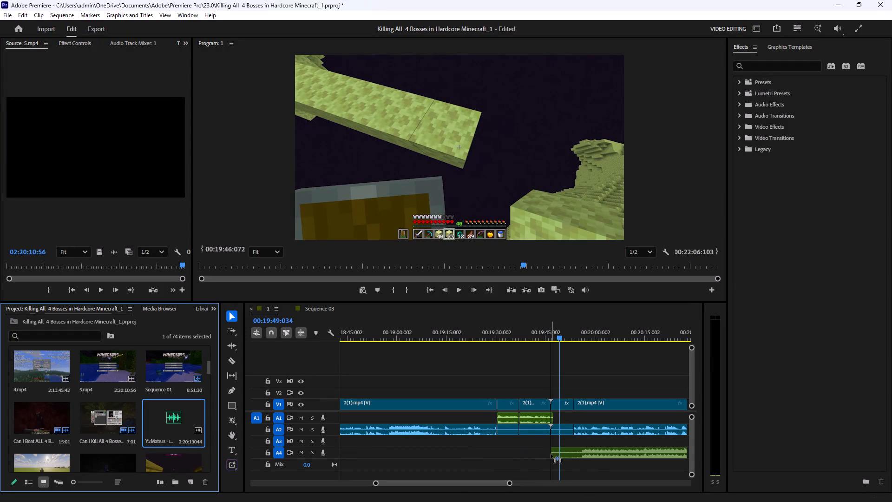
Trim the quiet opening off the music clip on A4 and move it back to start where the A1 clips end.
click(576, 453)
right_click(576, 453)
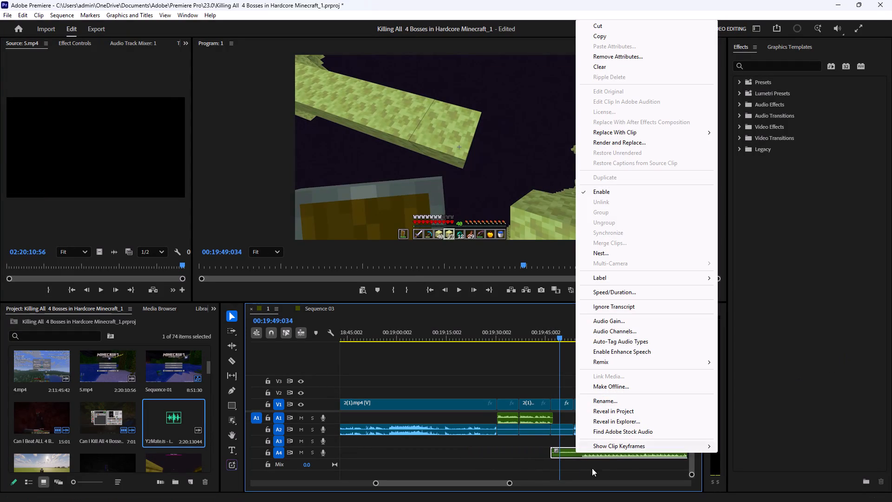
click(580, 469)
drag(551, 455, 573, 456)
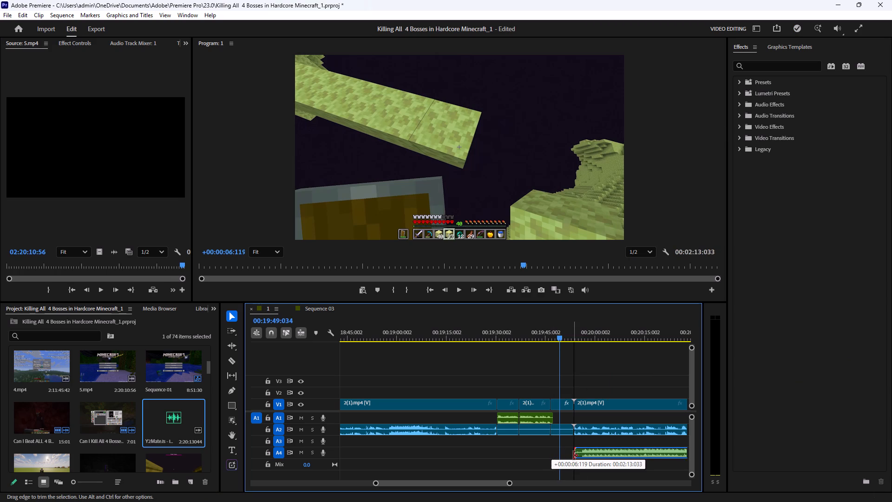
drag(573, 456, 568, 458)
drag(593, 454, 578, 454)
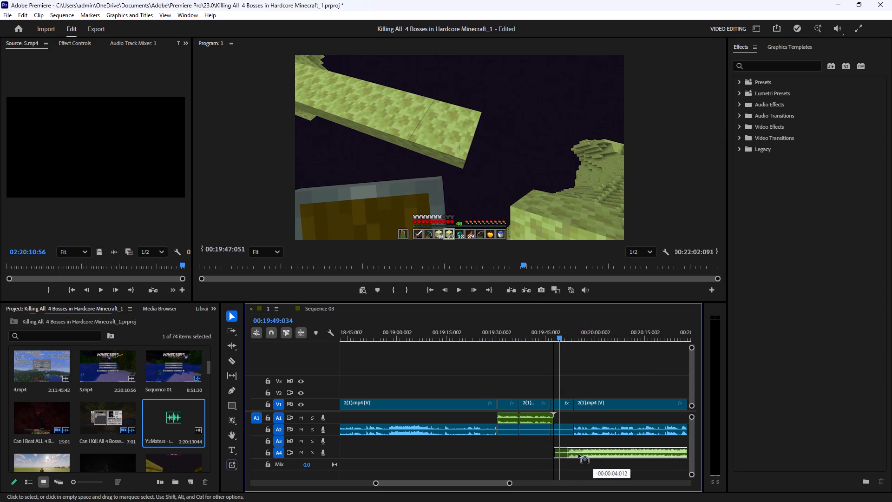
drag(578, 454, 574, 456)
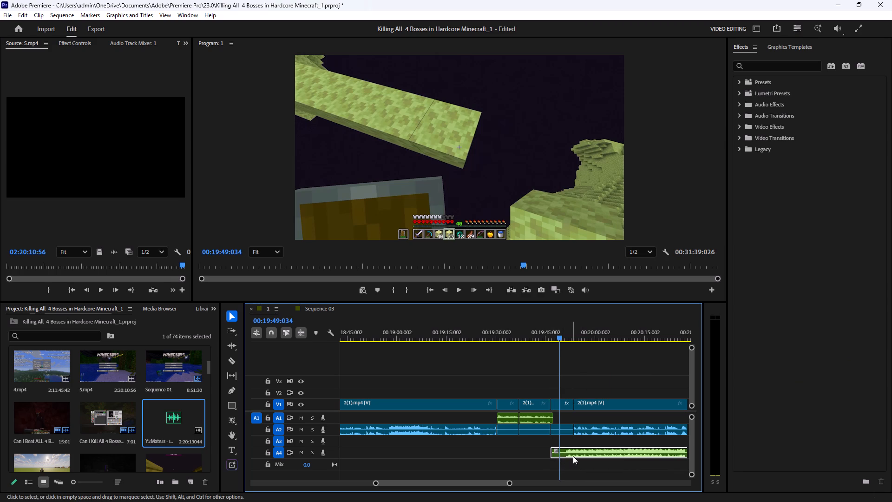
Move the A4 music clip earlier, extend its start back to full length, and align it with the first A1 clip near 00:19:30.
drag(573, 456, 531, 458)
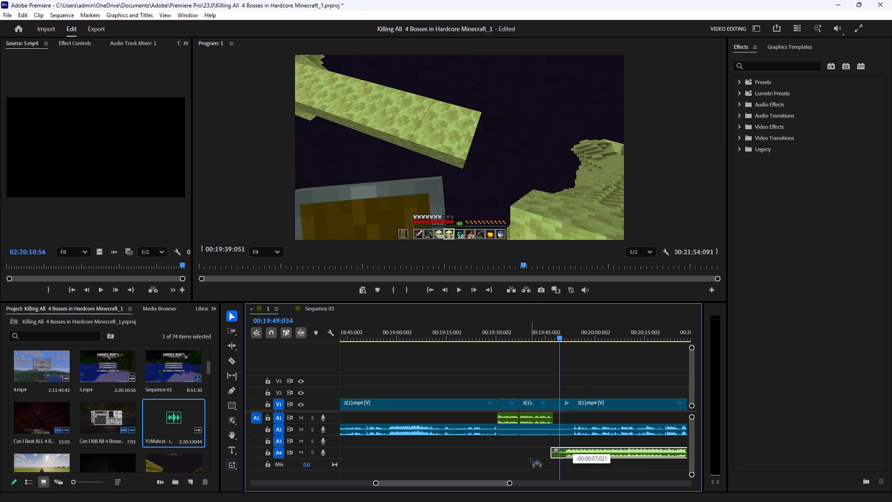
drag(531, 458, 539, 454)
drag(518, 453, 506, 453)
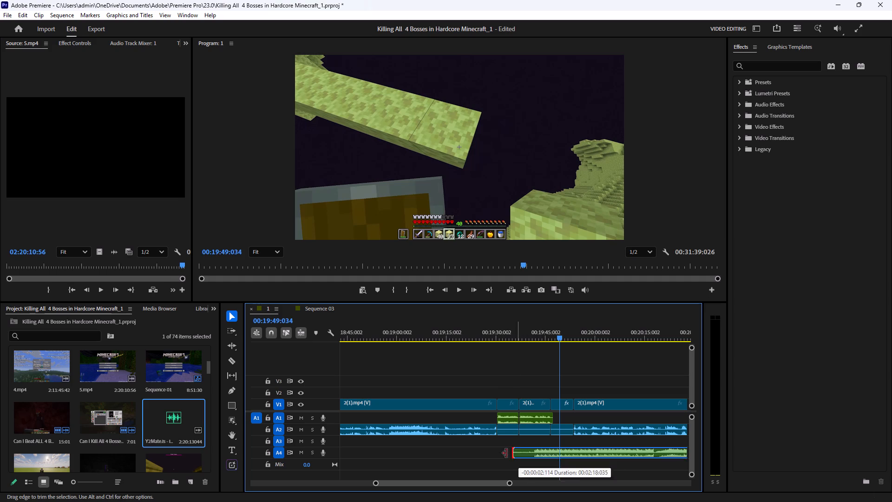
drag(506, 453, 451, 455)
drag(531, 452, 550, 453)
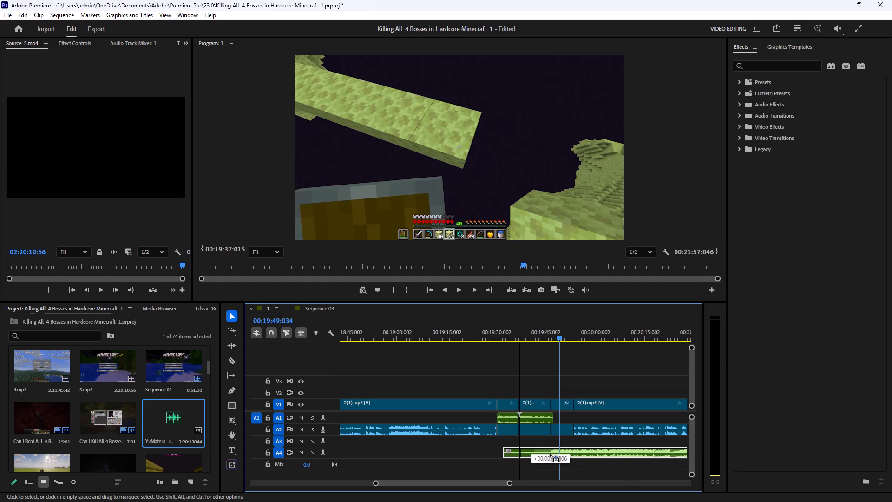
drag(550, 453, 537, 457)
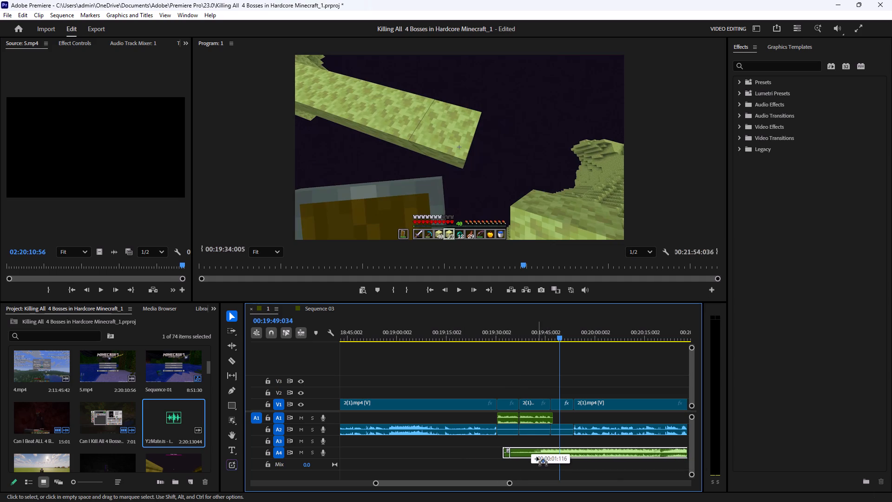
drag(537, 457, 526, 460)
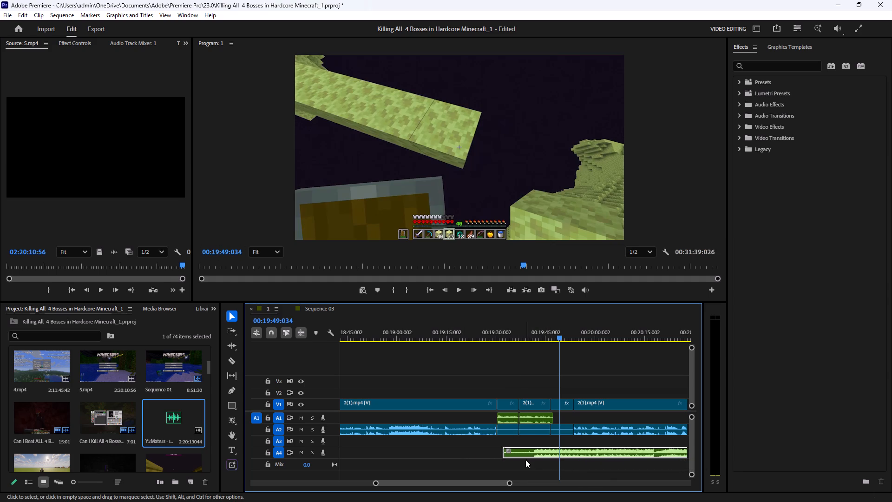
drag(522, 452, 512, 452)
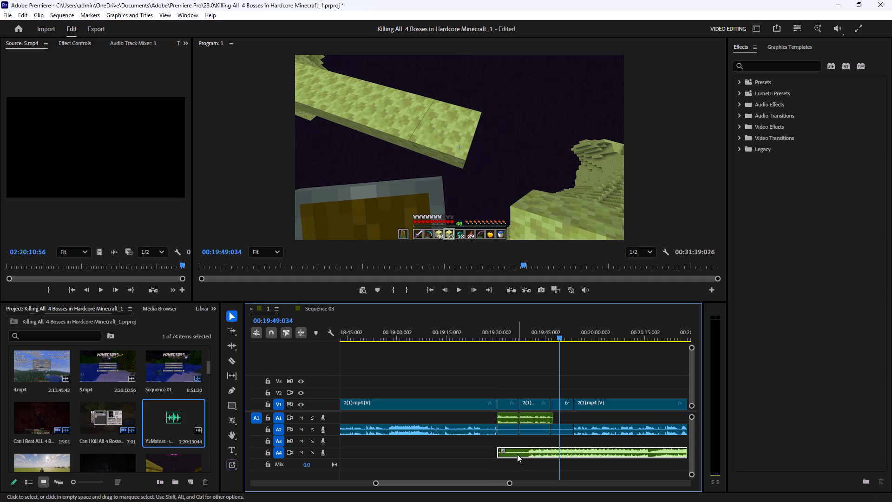
Lower the volume level of the A4 music clip to -20 dB.
right_click(517, 454)
click(517, 453)
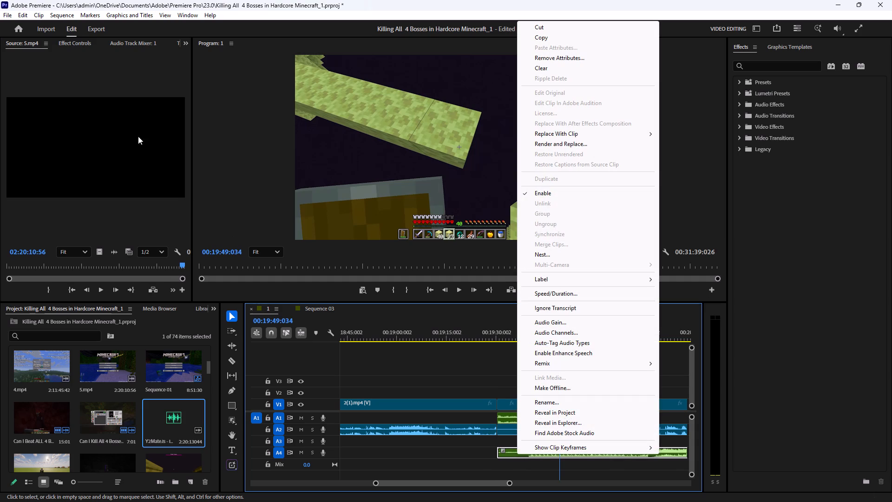
click(73, 40)
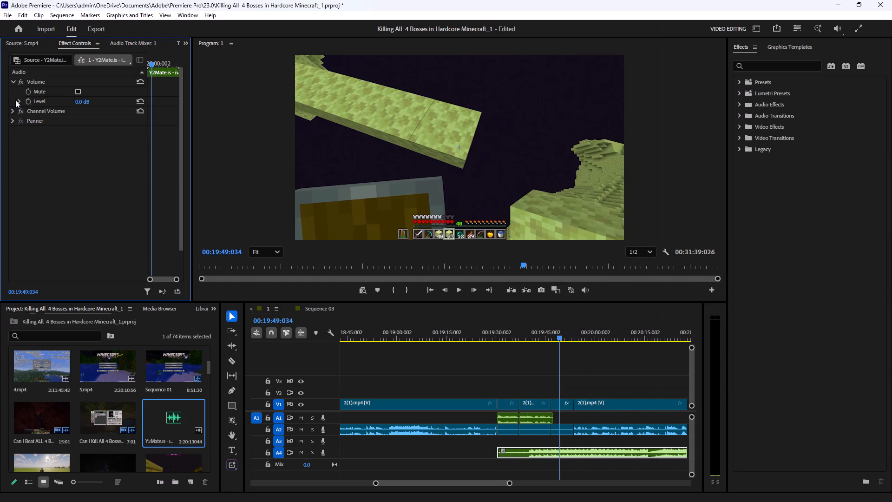
click(19, 100)
drag(83, 118, 61, 127)
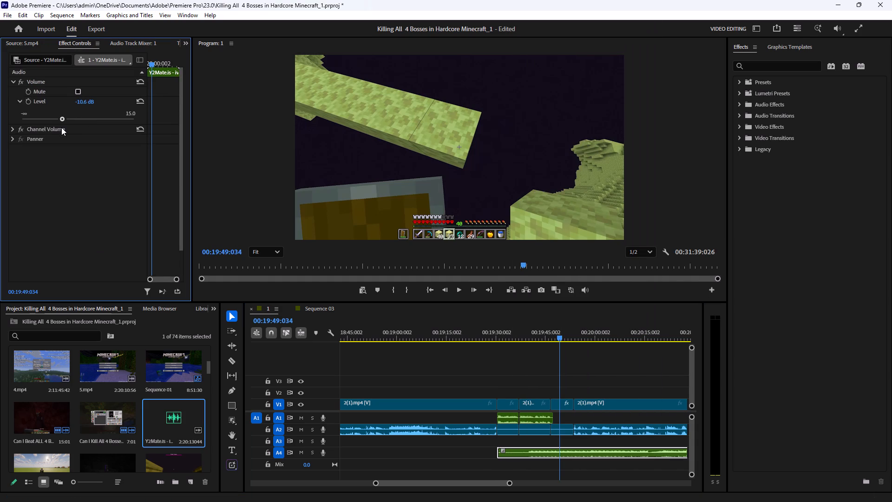
drag(61, 127, 56, 128)
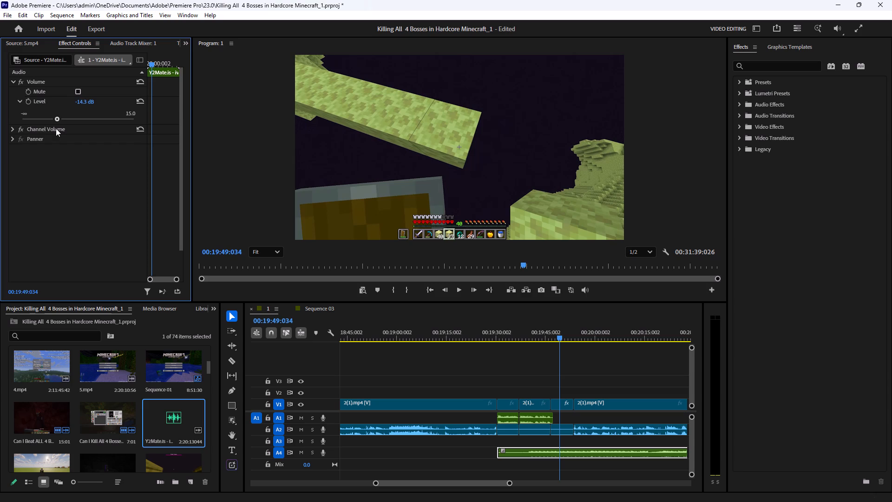
drag(56, 128, 51, 130)
drag(51, 130, 49, 129)
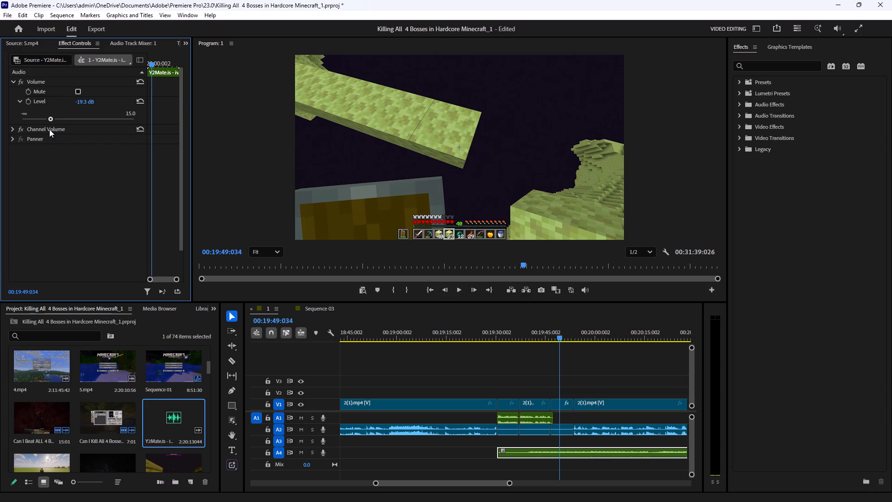
drag(49, 129, 49, 129)
click(87, 103)
click(89, 100)
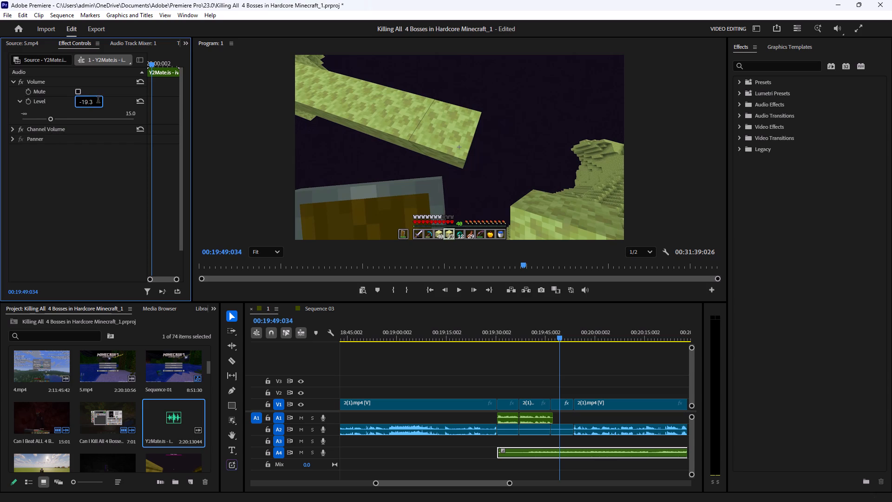
click(98, 100)
key(BackSpace)
key(BackSpace)
key(BackSpace)
key(BackSpace)
text(20)
click(92, 202)
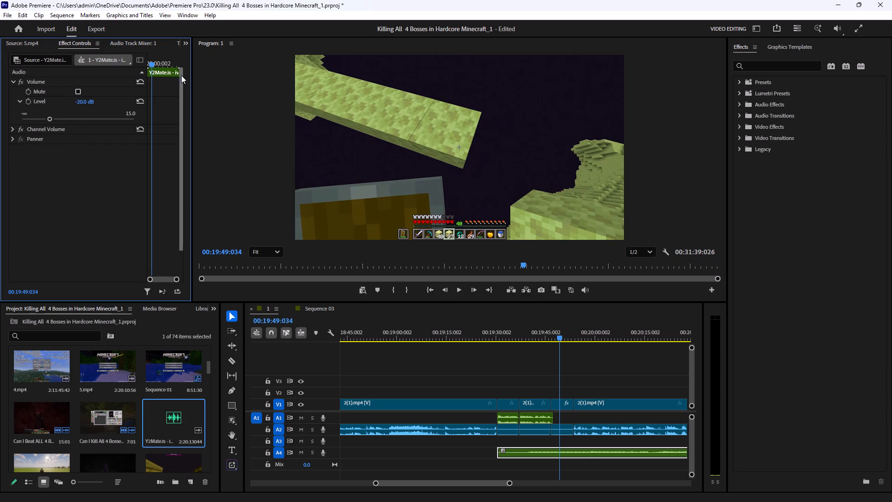
Play the sequence from about 00:19:29, just before the music starts, to about 00:20:43 to check the music against the game audio.
drag(547, 336, 497, 348)
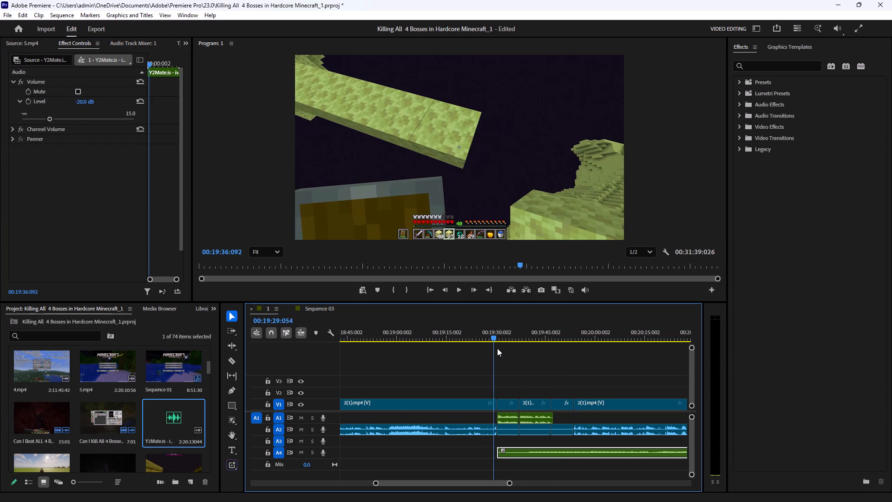
drag(497, 348, 496, 351)
click(464, 294)
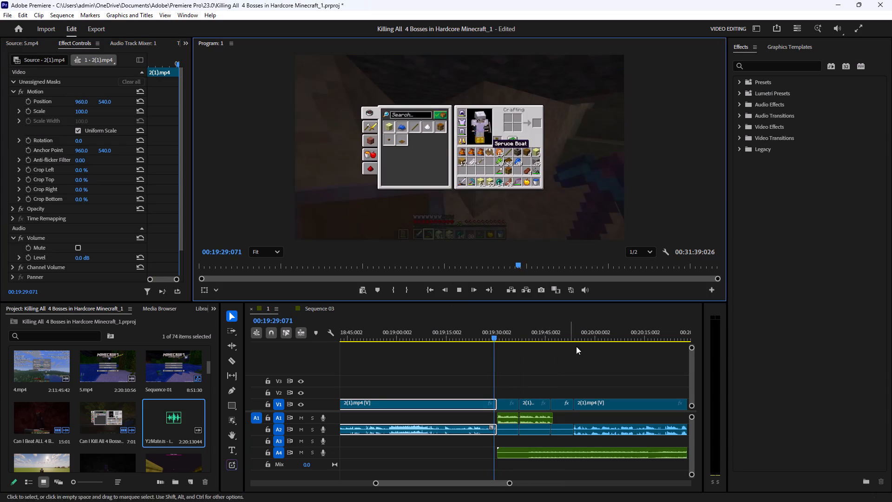
click(587, 344)
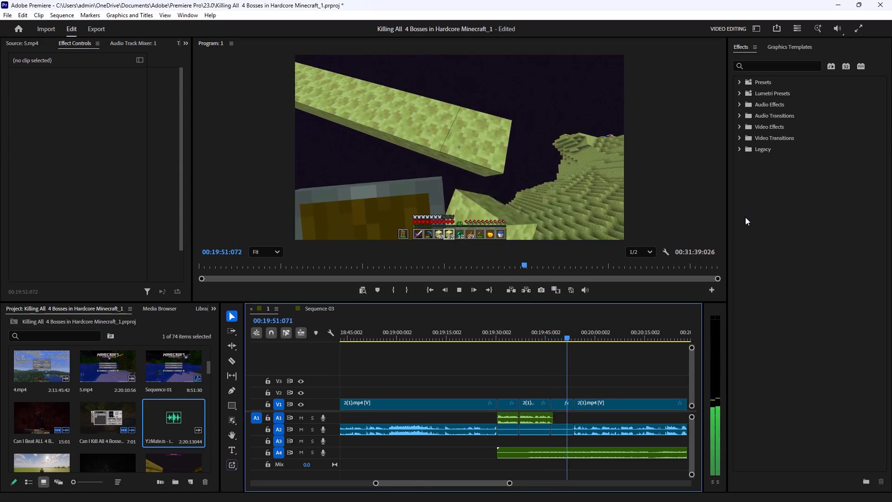
click(594, 371)
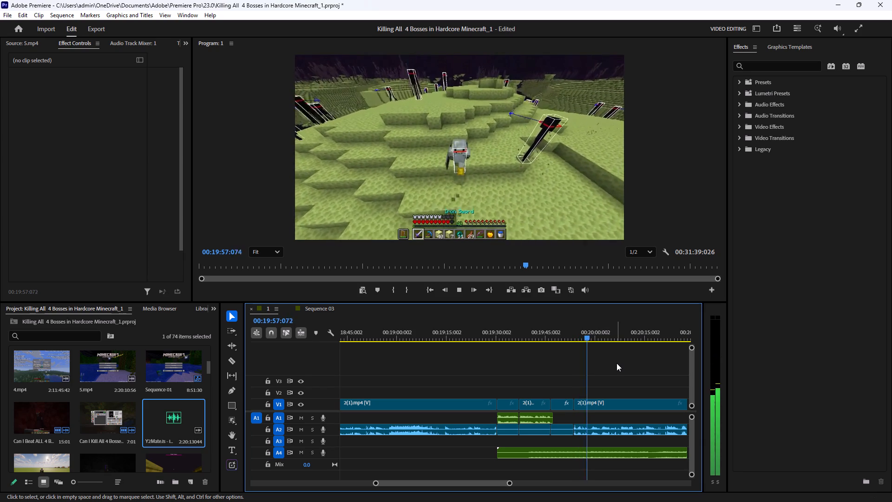
click(473, 483)
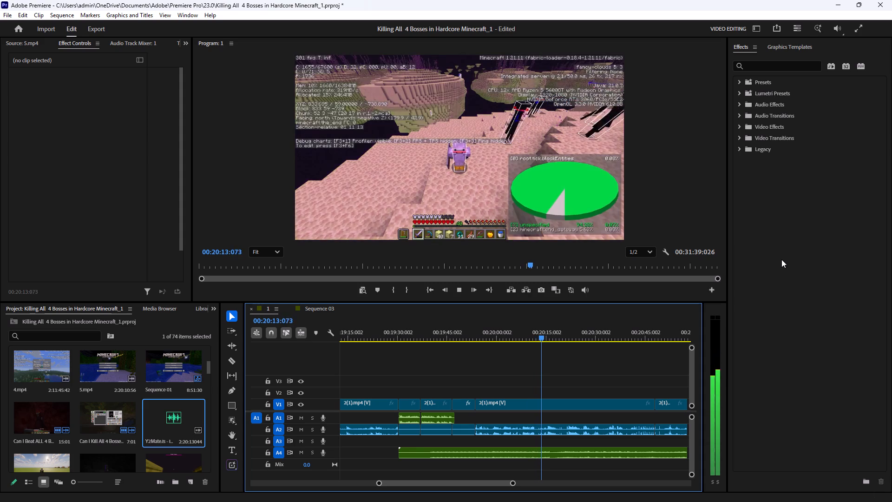
click(571, 369)
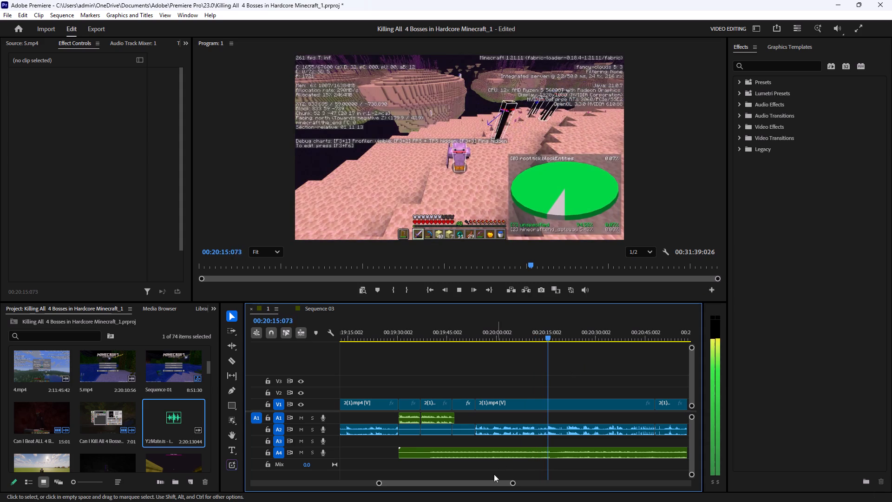
drag(493, 485, 499, 485)
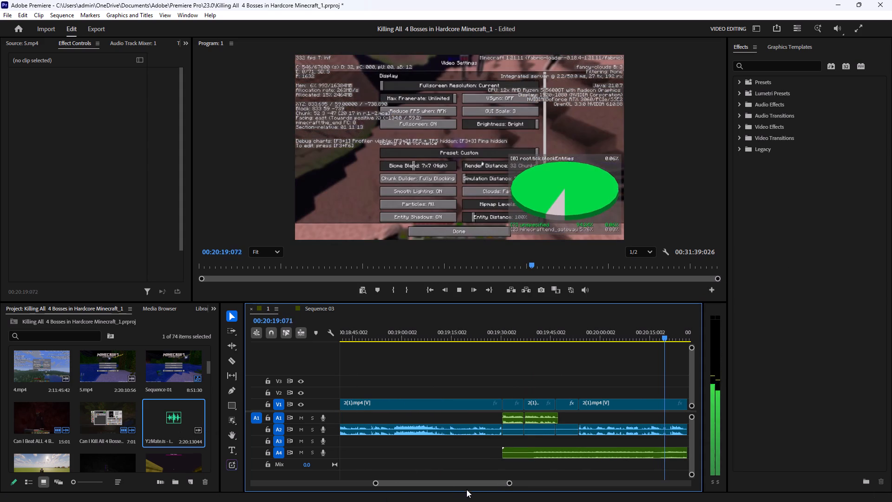
drag(483, 485, 490, 487)
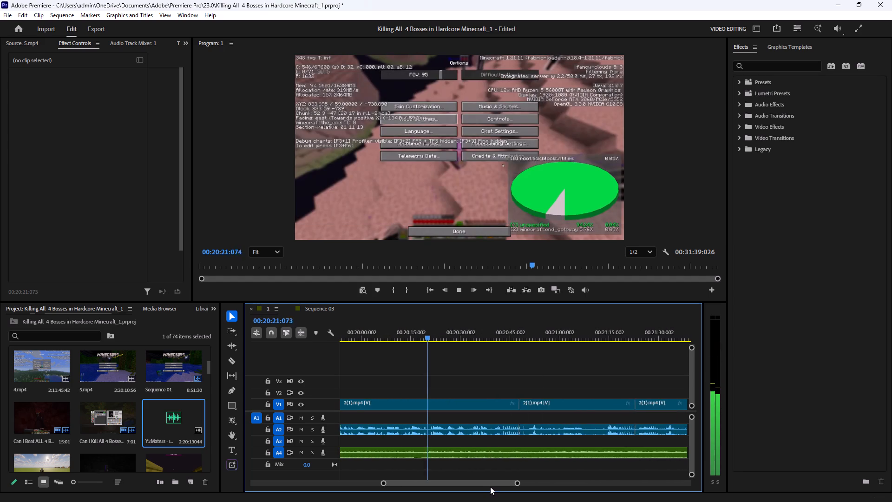
drag(490, 487, 489, 487)
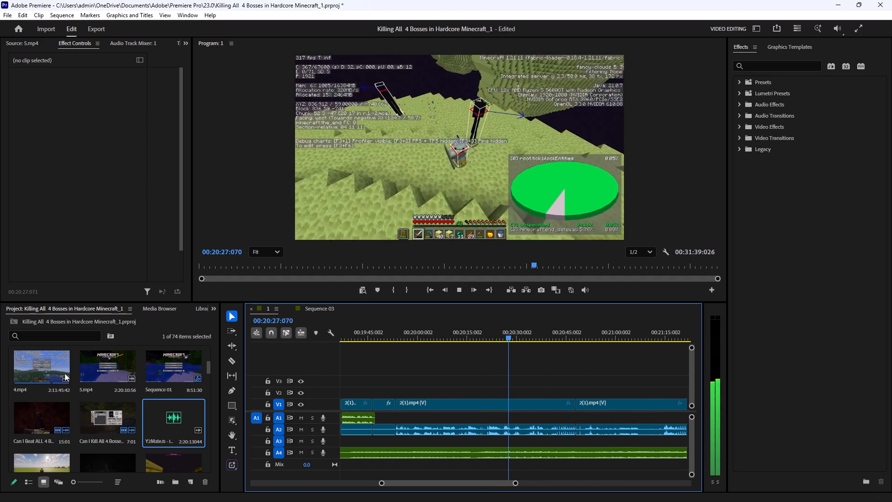
scroll(103, 384, up, 2)
scroll(188, 412, up, 3)
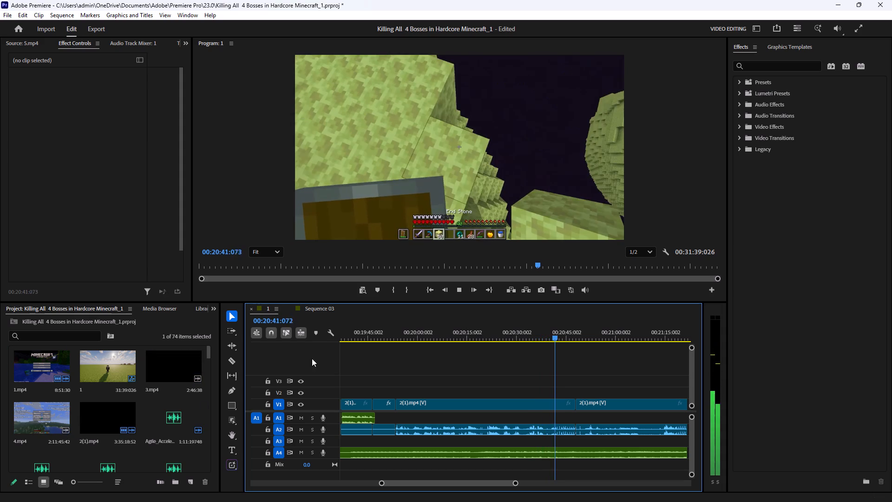
click(459, 291)
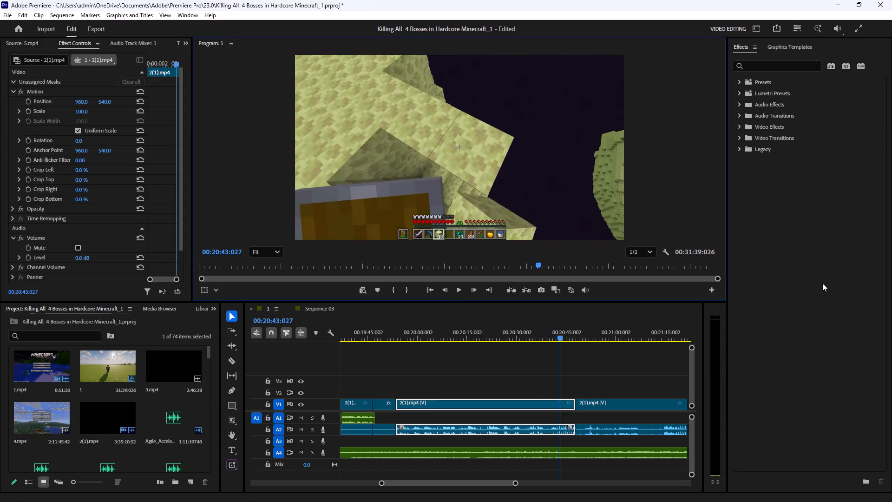
Save the project.
click(822, 283)
key(ctrl+s)
Play the sequence from about 00:20:43 past the end of the A4 music clip to about 00:22:05 to check the audio.
click(459, 291)
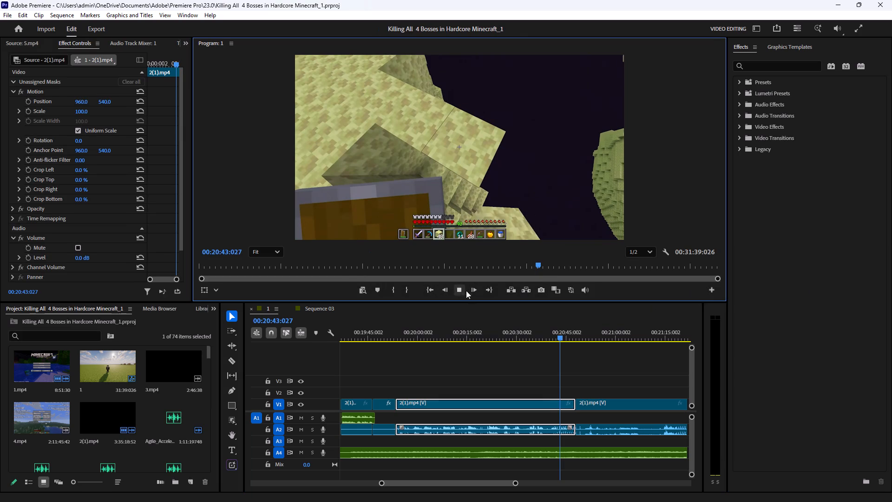
click(800, 327)
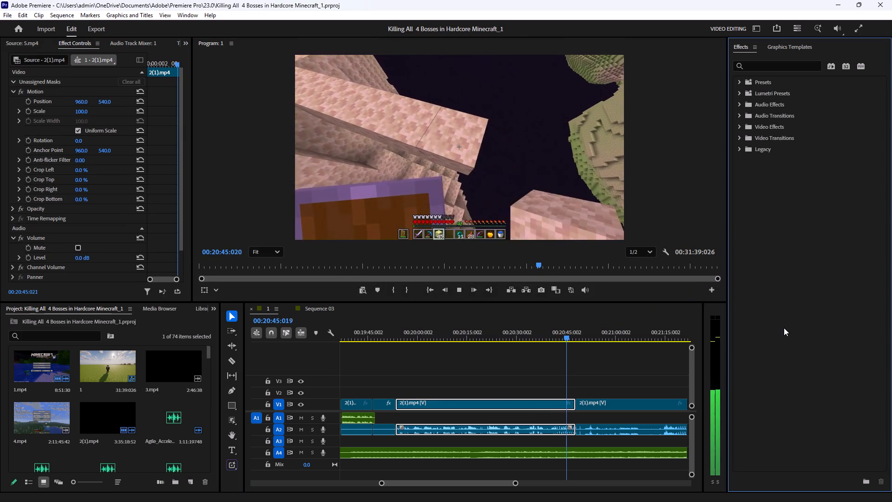
click(594, 371)
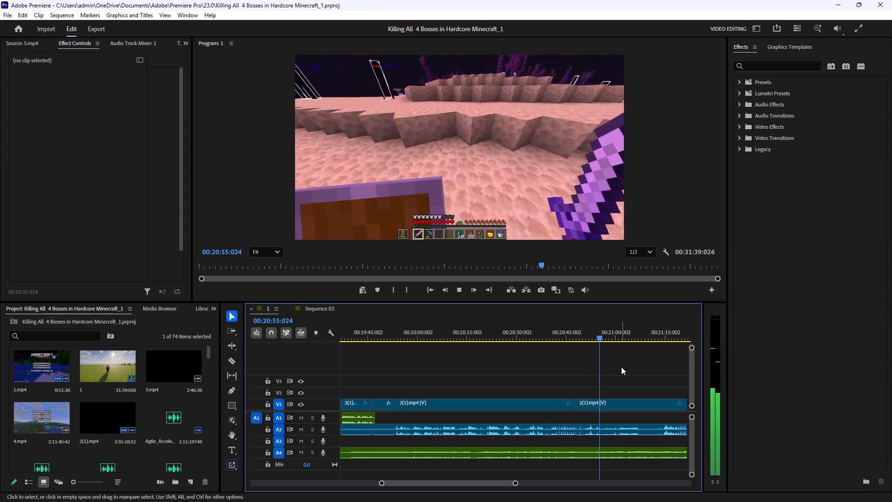
click(518, 372)
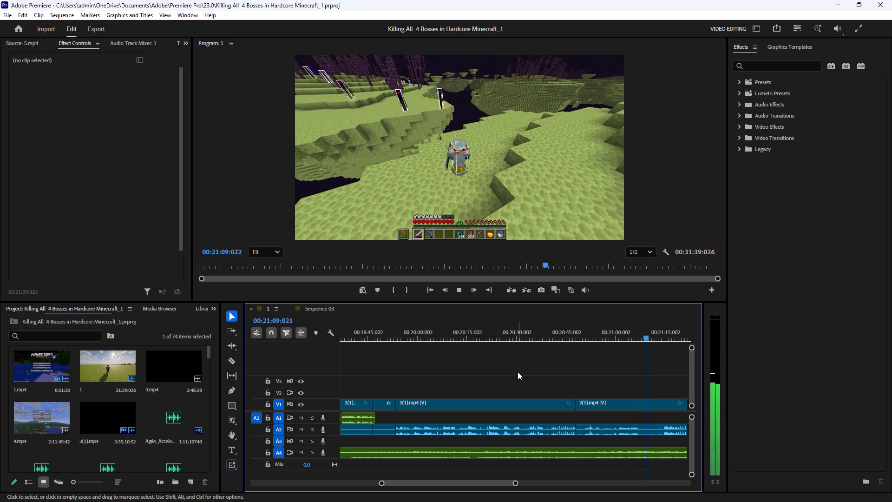
click(501, 374)
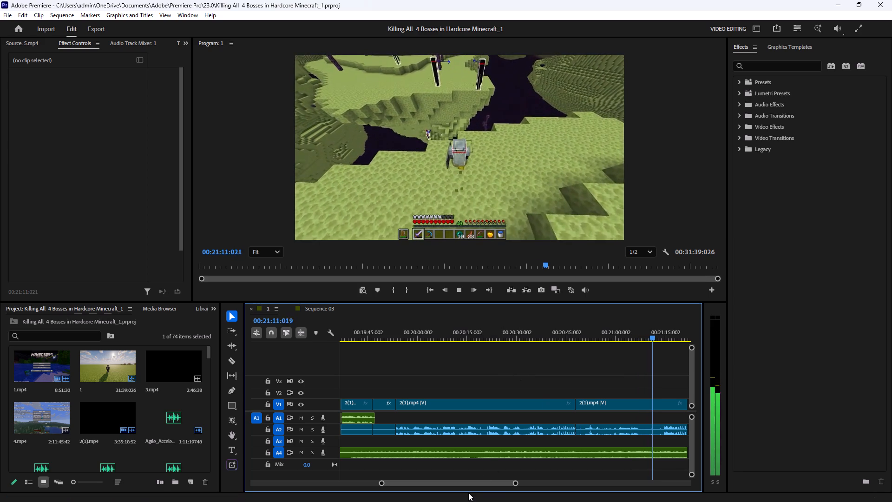
drag(494, 483, 502, 483)
click(547, 358)
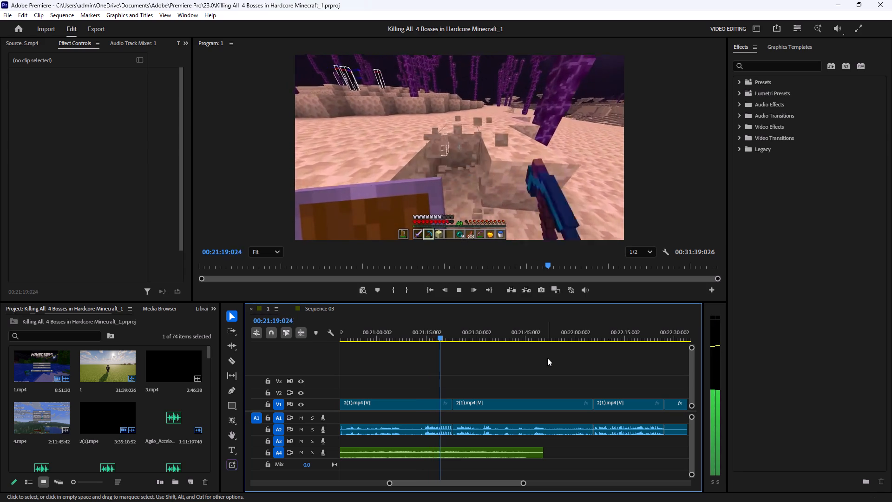
click(537, 359)
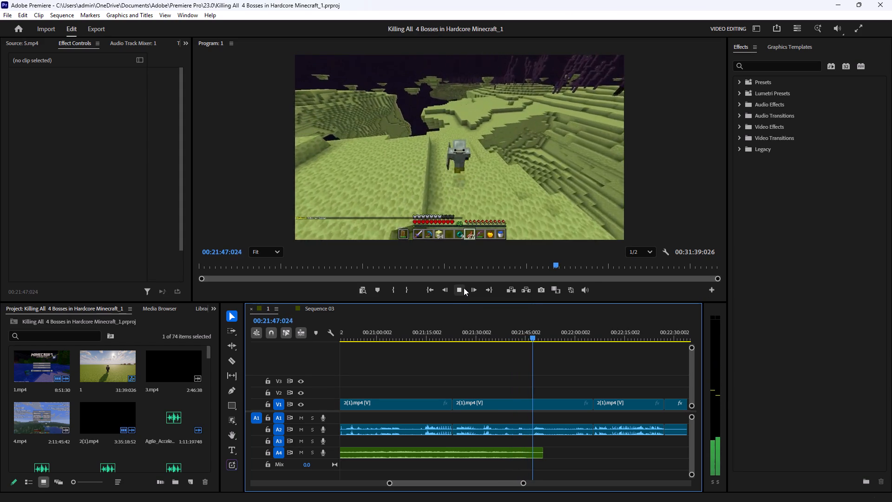
click(565, 370)
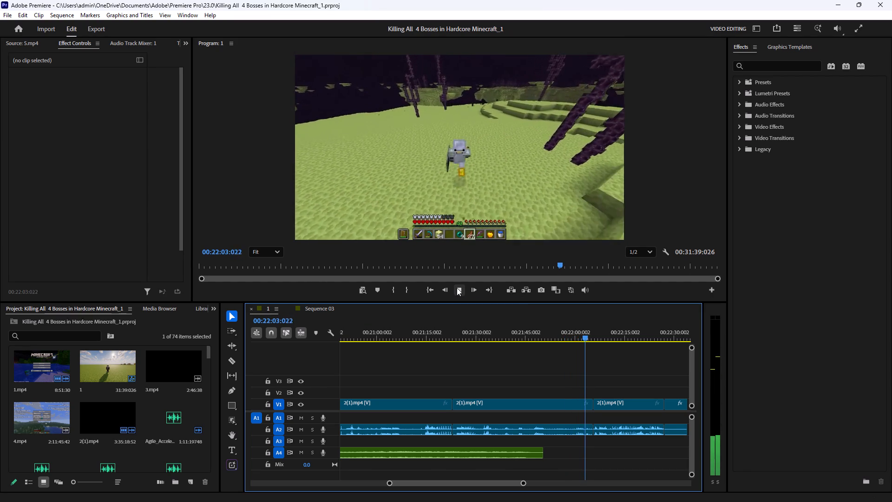
click(457, 288)
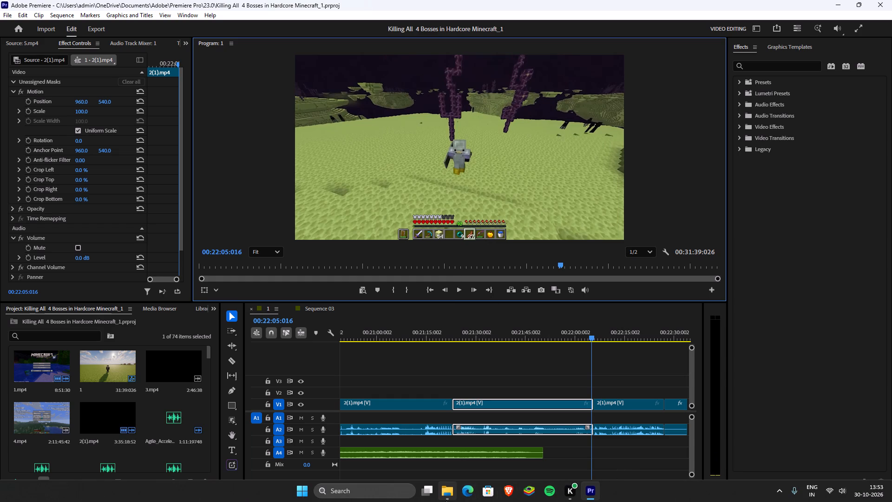
Switch to File Explorer and preview the Waltz of The Traitor track from the Sad music folder.
click(446, 500)
click(164, 254)
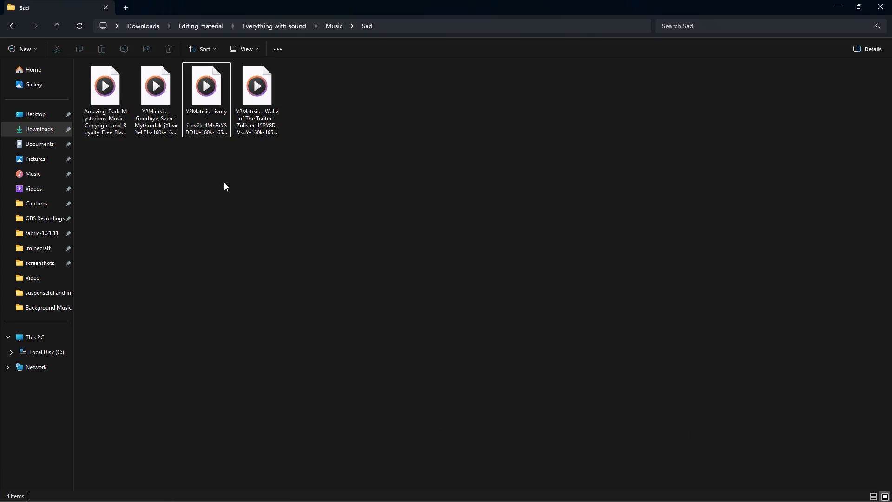
double_click(259, 107)
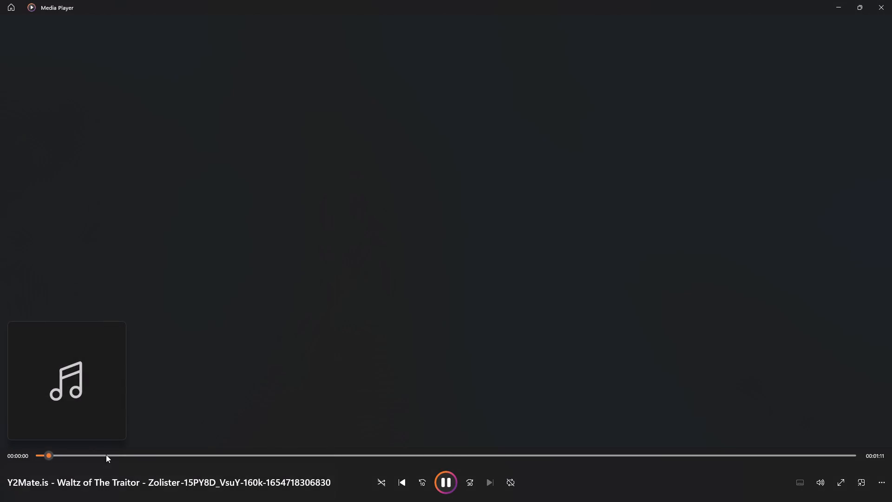
drag(106, 454, 302, 445)
click(871, 0)
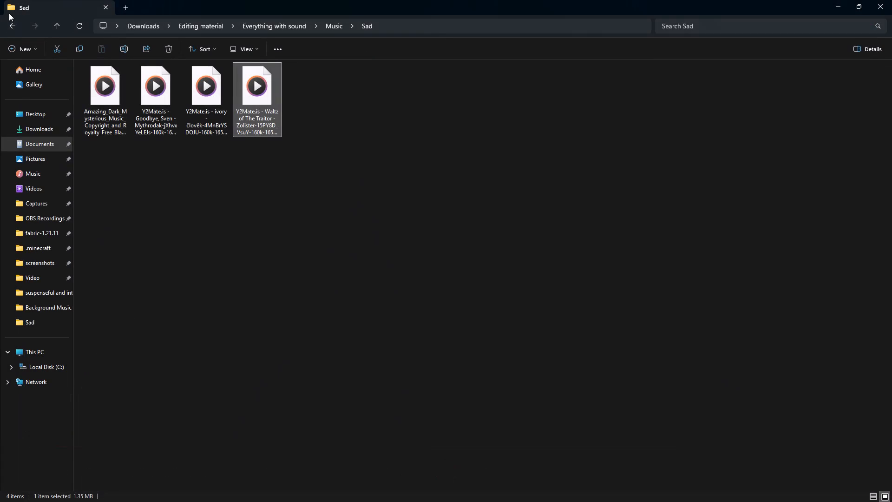
Open the "suspenseful and intro music" folder and preview the last ivory chalksnap track, skipping ahead through it.
click(8, 26)
click(331, 289)
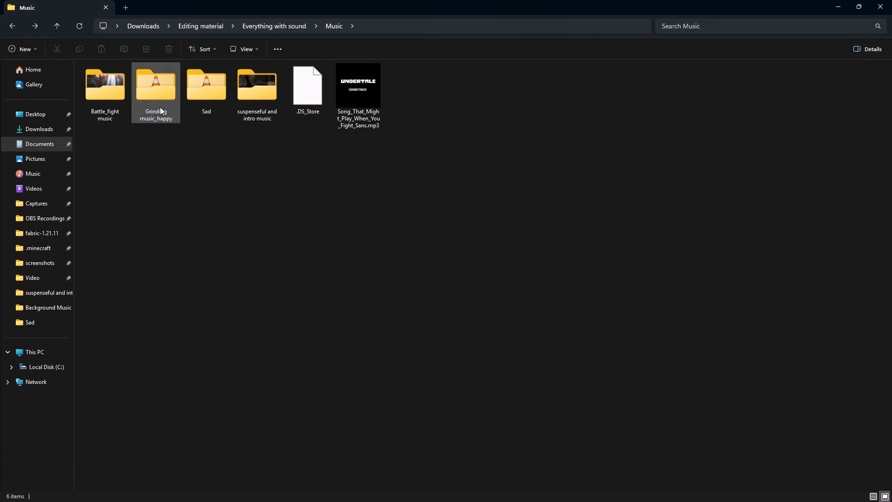
double_click(264, 106)
click(405, 338)
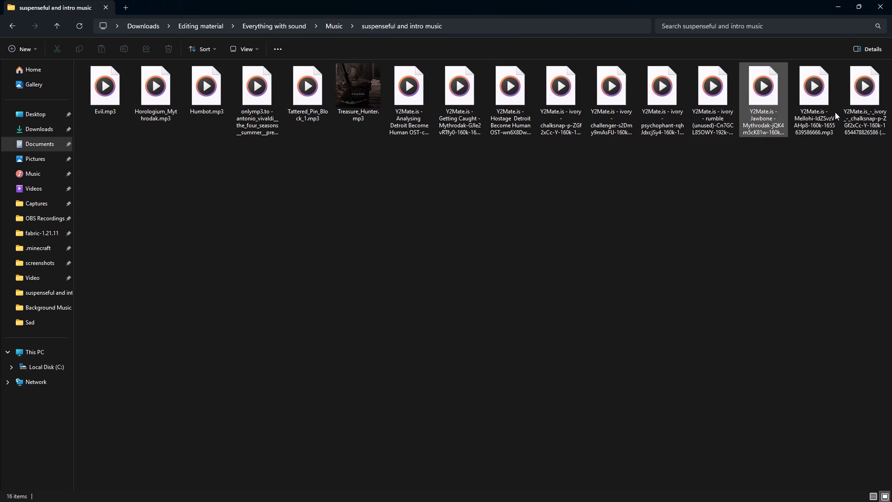
double_click(856, 110)
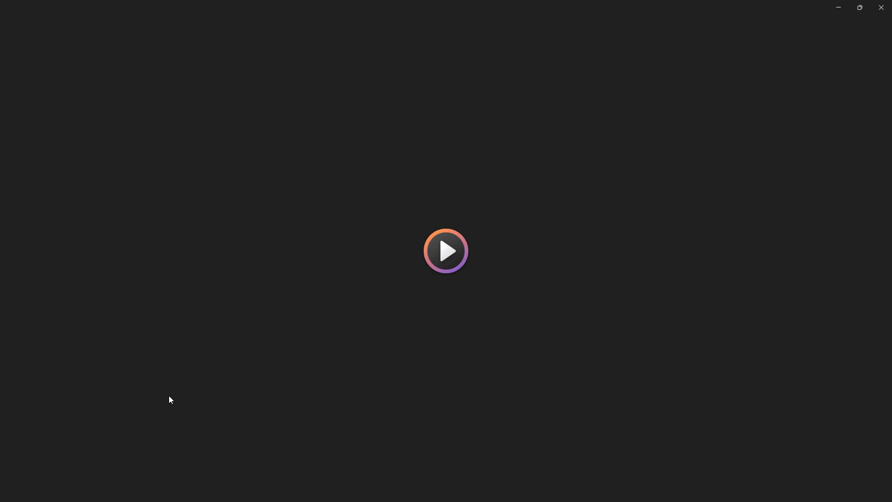
drag(77, 454, 171, 452)
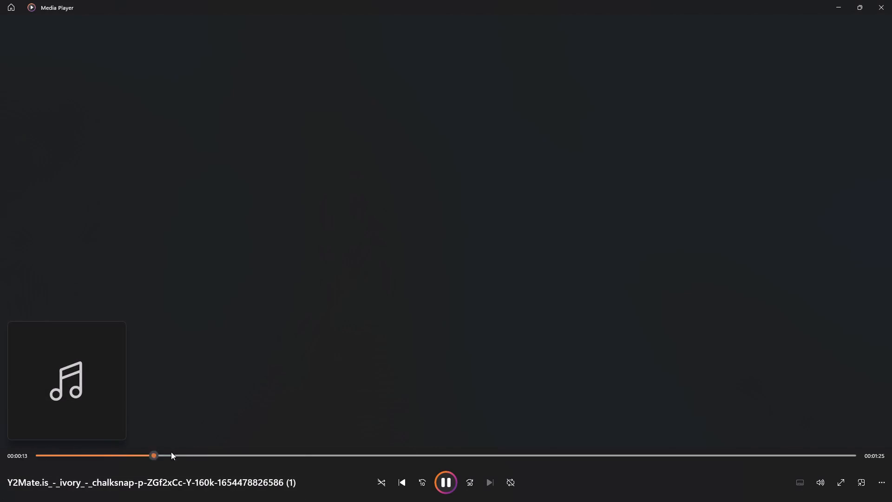
drag(171, 452, 188, 449)
click(891, 21)
click(879, 7)
Preview the Mellohi track, skipping ahead in it.
double_click(810, 118)
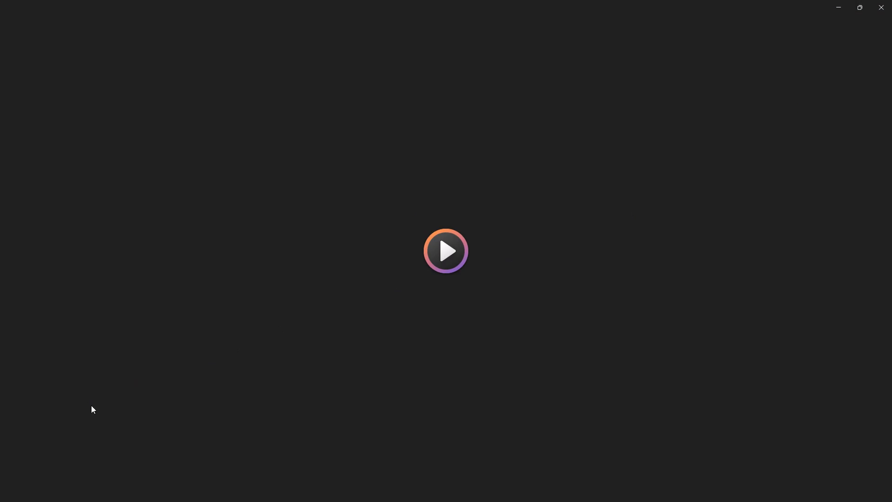
drag(63, 456, 205, 438)
click(891, 0)
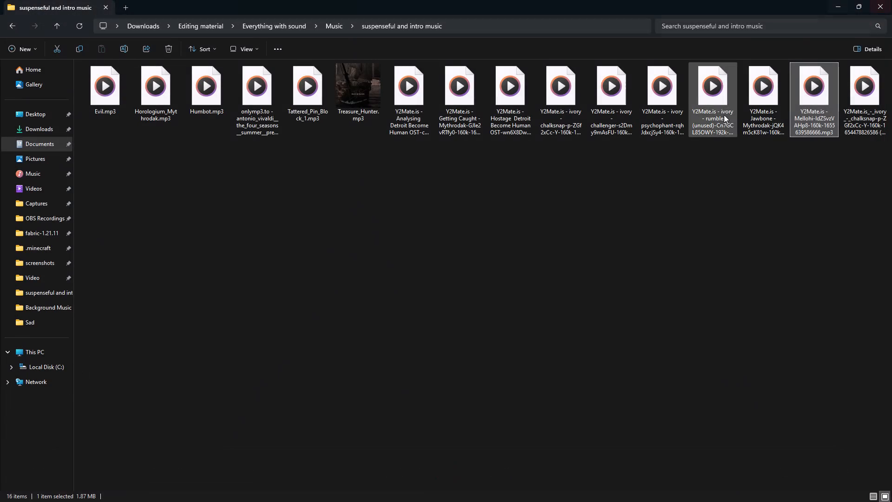
Preview the Jawbone track by Mythrodak, sampling several points up to just past two minutes and its opening.
double_click(770, 100)
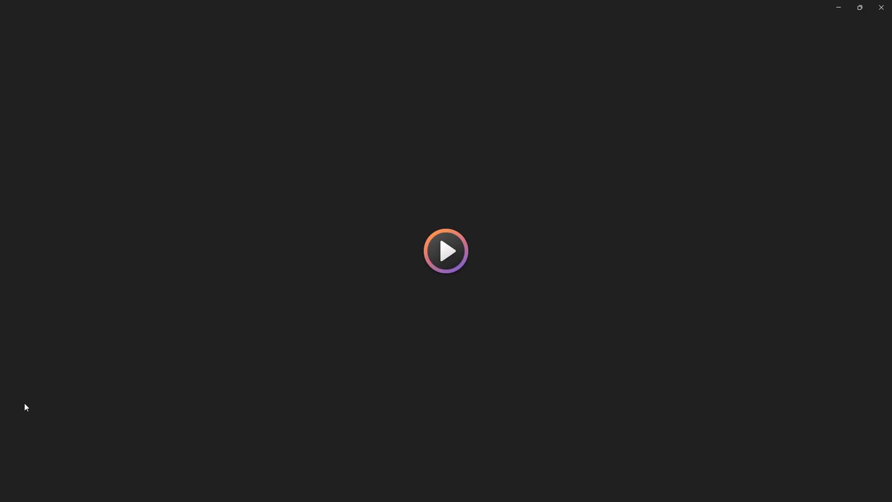
drag(66, 455, 111, 454)
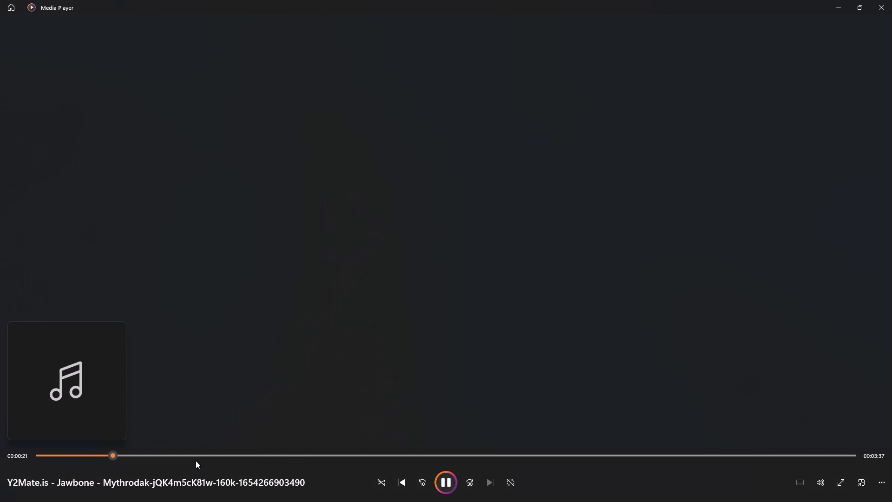
click(217, 453)
drag(325, 457, 383, 455)
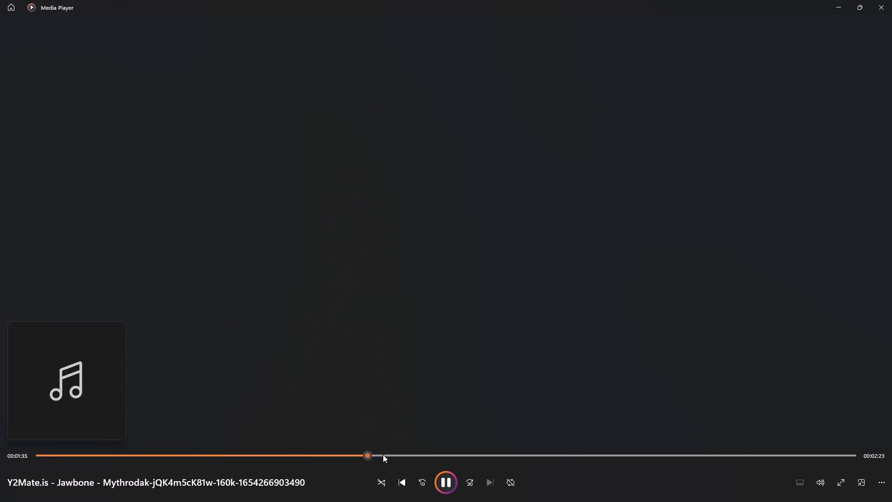
drag(383, 455, 466, 451)
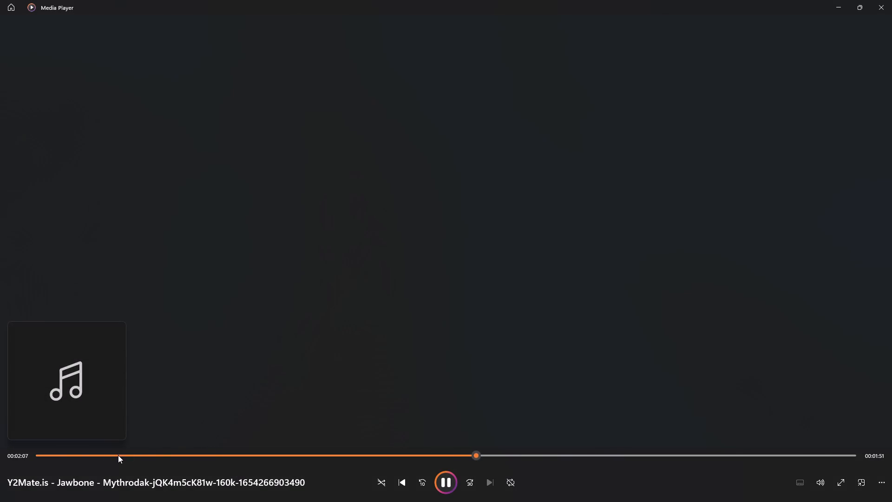
drag(118, 454, 46, 458)
click(891, 0)
click(703, 292)
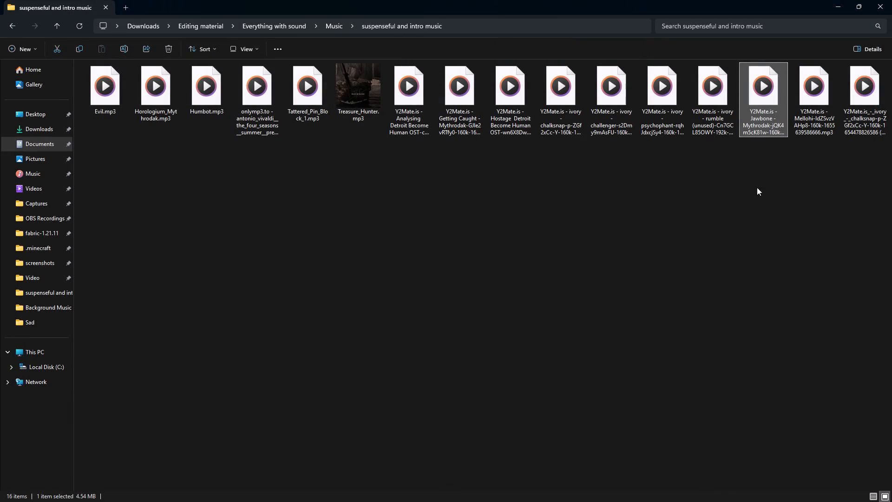
Preview the ivory rumble (unused) track, sampling several points through its first half.
double_click(716, 108)
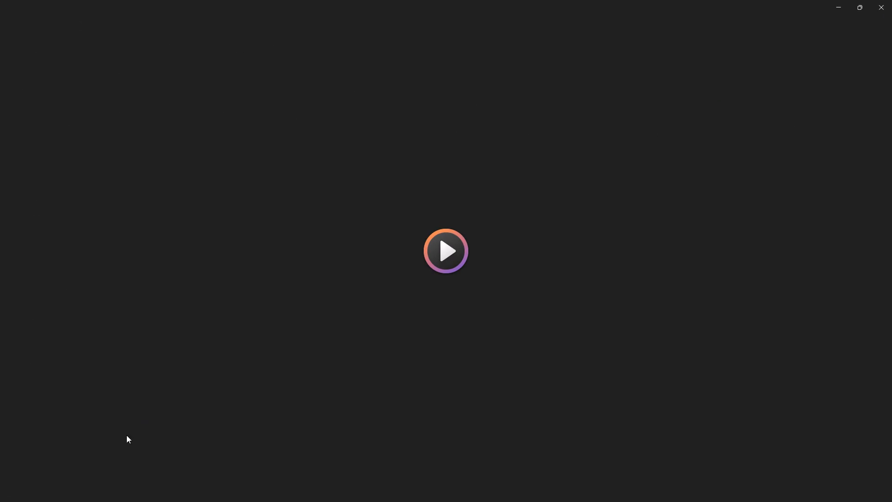
click(85, 456)
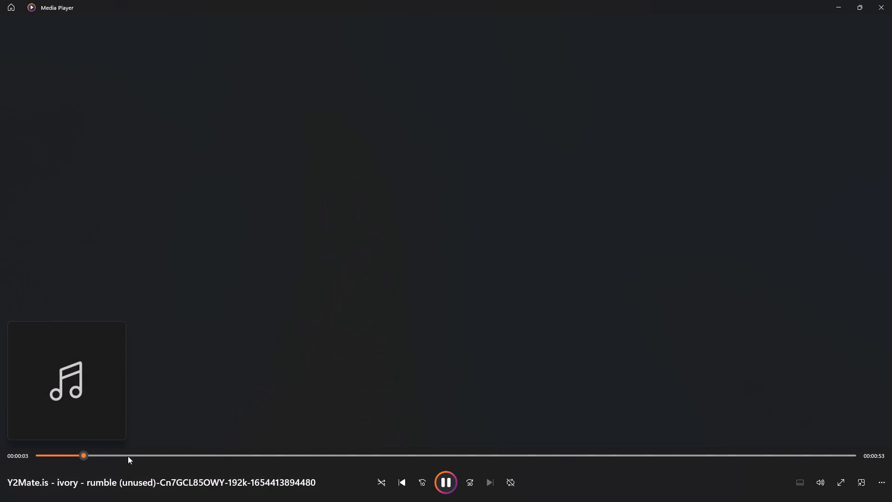
drag(155, 451, 165, 451)
drag(250, 454, 259, 454)
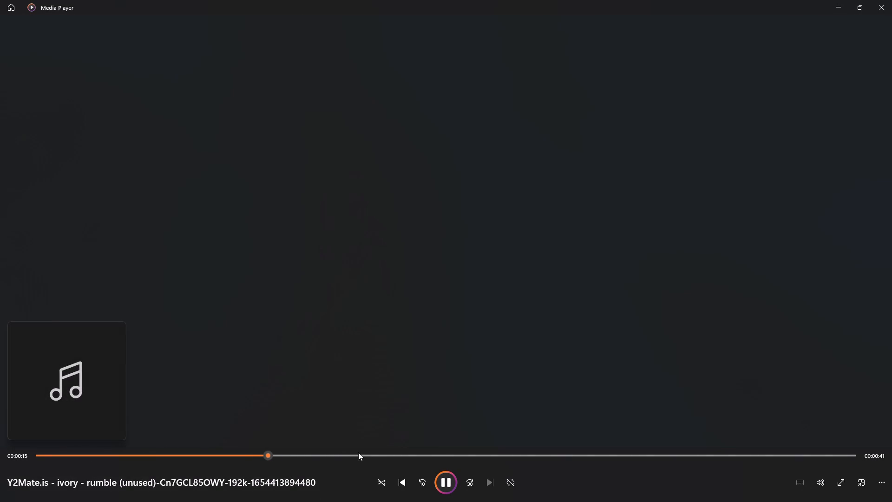
drag(387, 455, 397, 455)
click(891, 0)
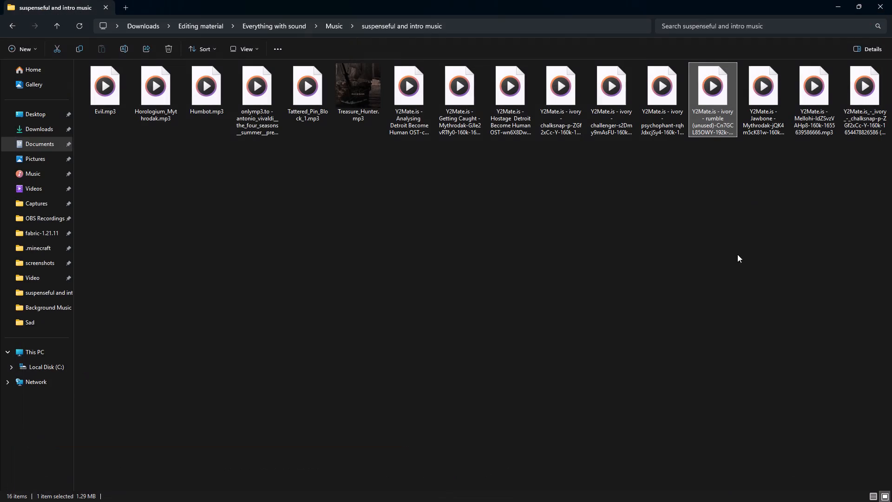
click(737, 254)
Import the ivory rumble (unused) track from the music folder into the Premiere project's media bin.
drag(720, 123, 596, 492)
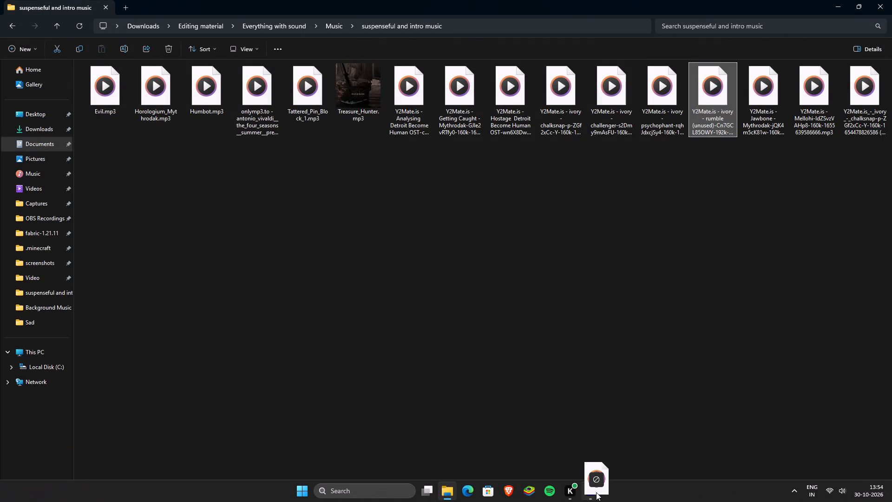
drag(596, 492, 223, 390)
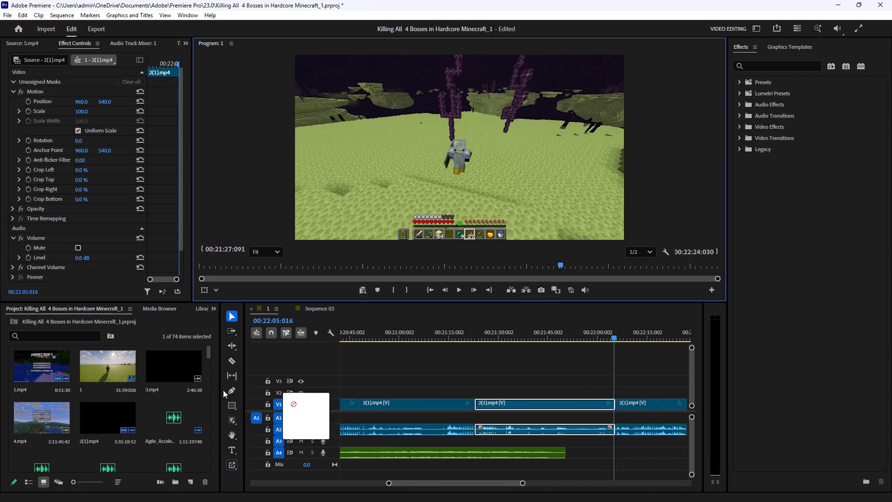
drag(223, 390, 123, 397)
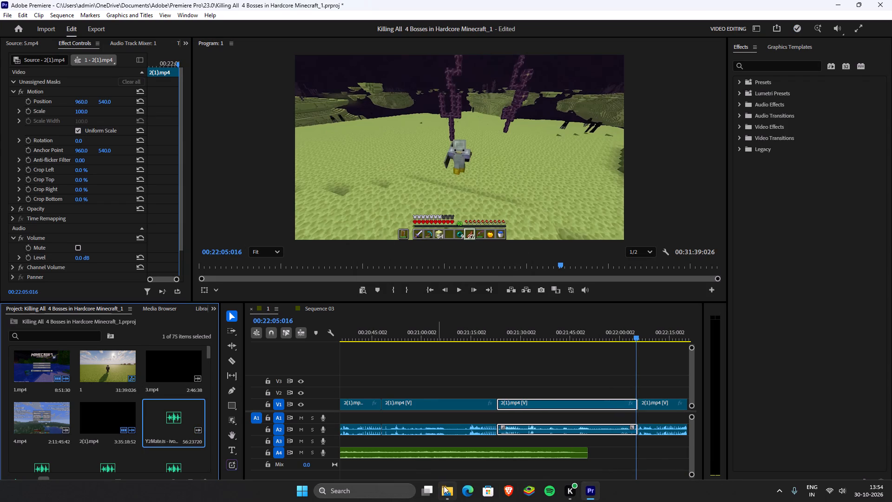
Return to the "suspenseful and intro music" folder and preview the ivory psychophant track at several points.
click(444, 489)
click(658, 245)
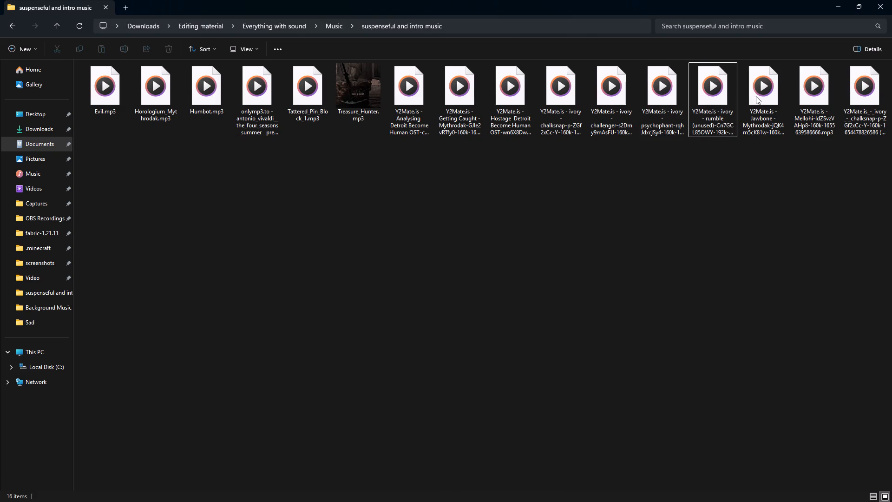
double_click(667, 105)
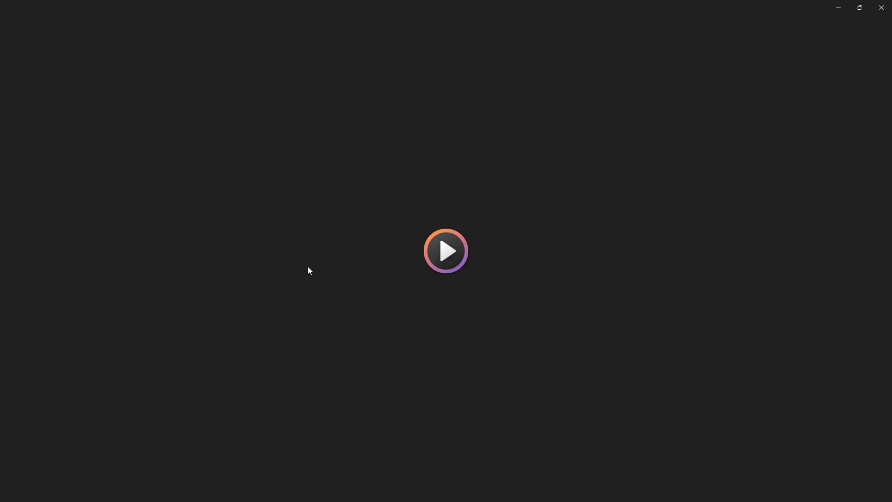
drag(64, 453, 88, 448)
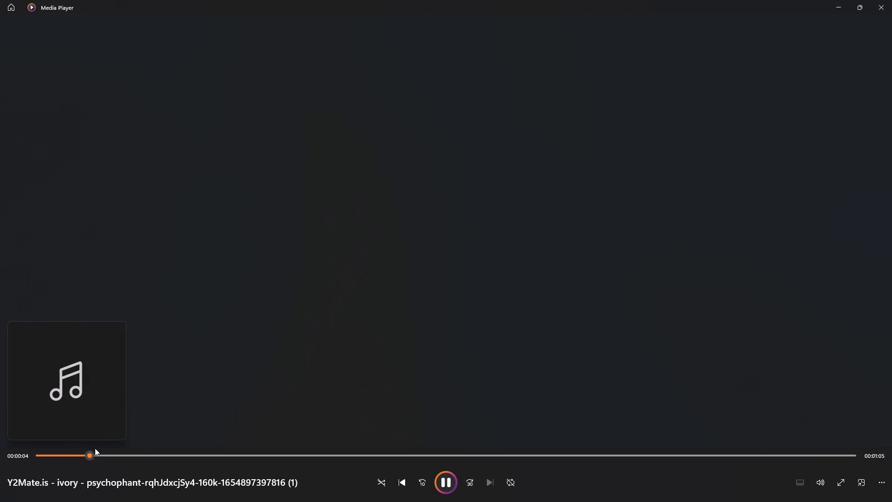
drag(127, 456, 154, 451)
drag(223, 456, 229, 456)
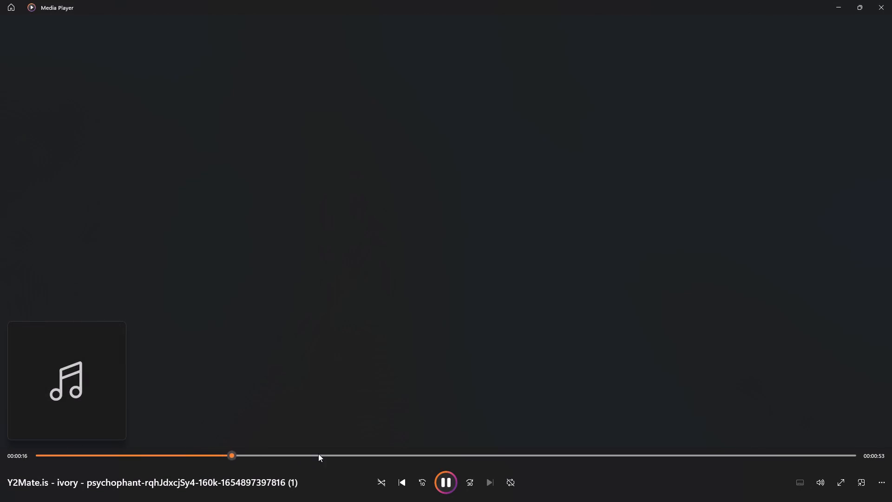
click(318, 454)
click(891, 0)
Preview the Jawbone track by Mythrodak again, sampling several points through its first half.
double_click(770, 121)
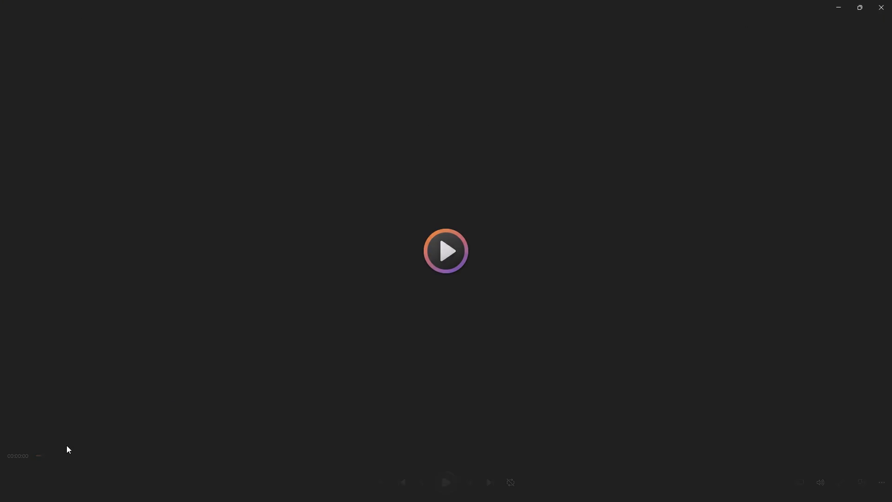
drag(79, 460, 93, 455)
drag(166, 456, 188, 457)
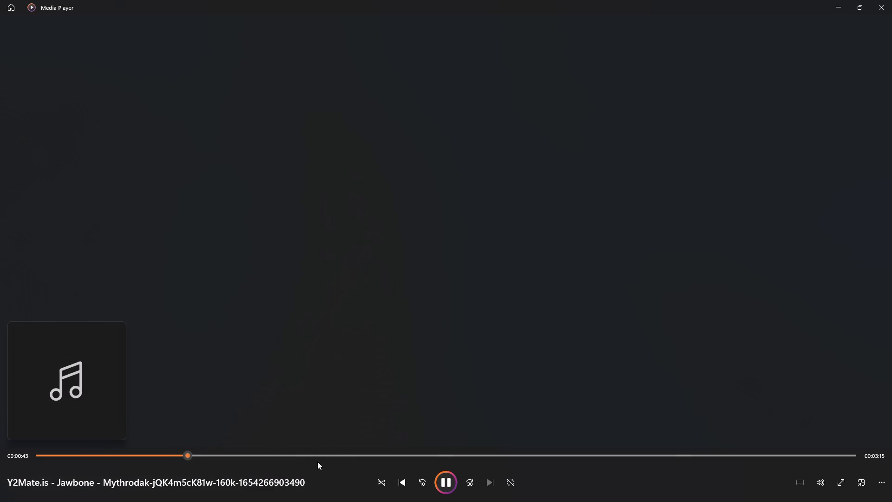
drag(329, 455, 334, 455)
click(891, 6)
Preview the Vivaldi Four Seasons Summer Presto track near its beginning.
click(690, 246)
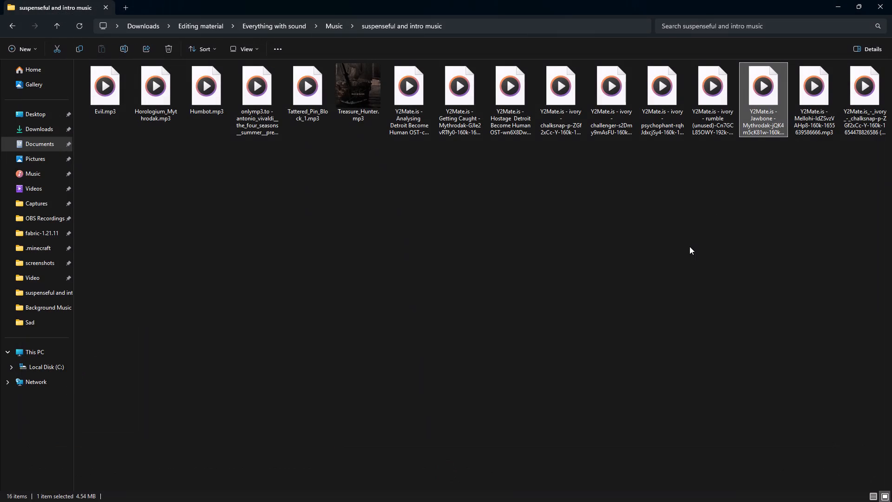
double_click(241, 97)
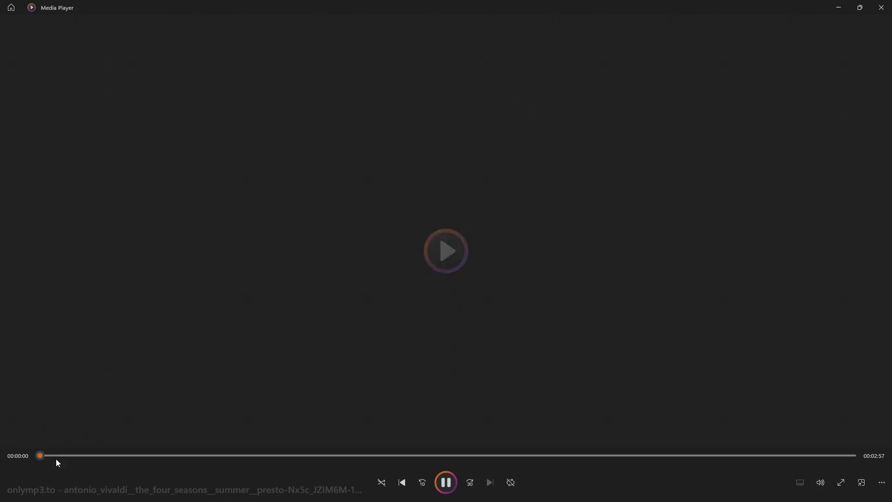
drag(85, 454, 125, 445)
click(891, 0)
drag(694, 329, 697, 321)
Import the Jawbone track into the Premiere project and place it on A4 directly after the first music clip.
drag(767, 110, 617, 496)
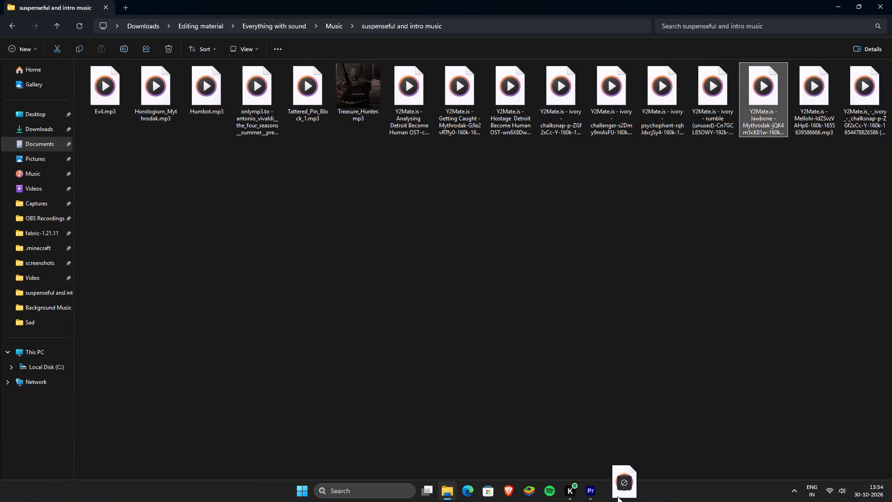
drag(617, 496, 155, 405)
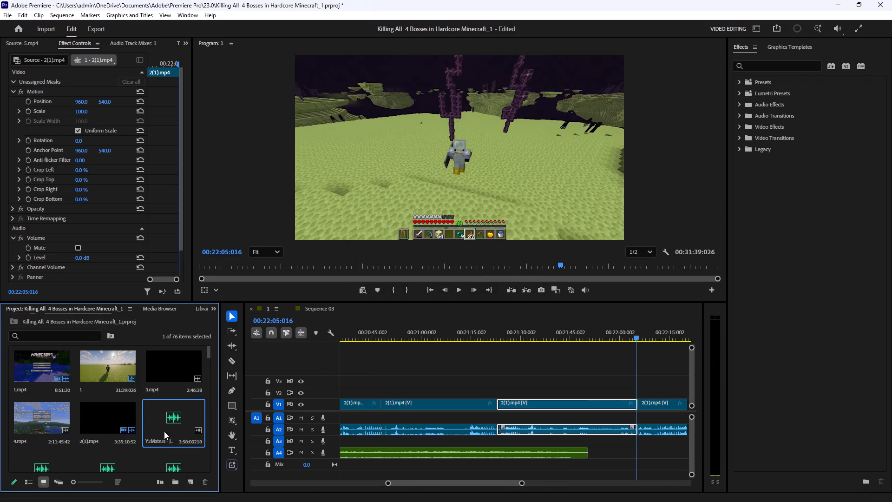
drag(165, 424, 592, 454)
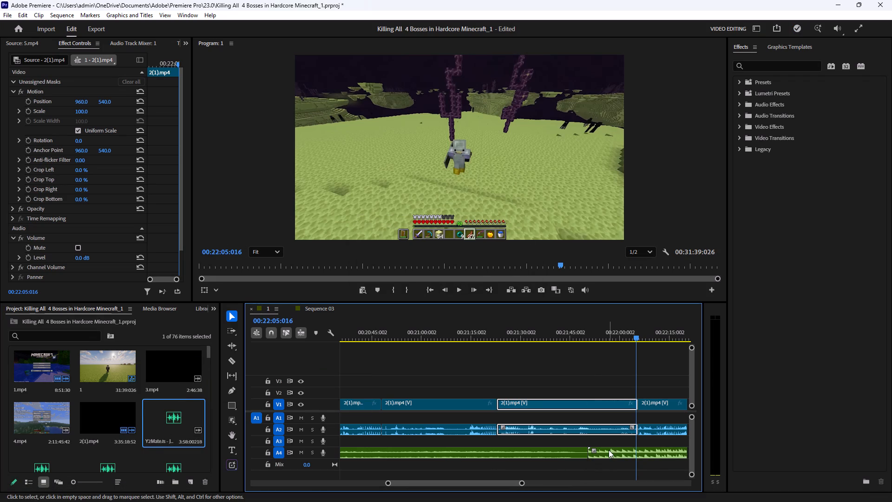
Play the sequence from about 00:21:50 to hear the Jawbone track coming in after the first music clip.
click(589, 330)
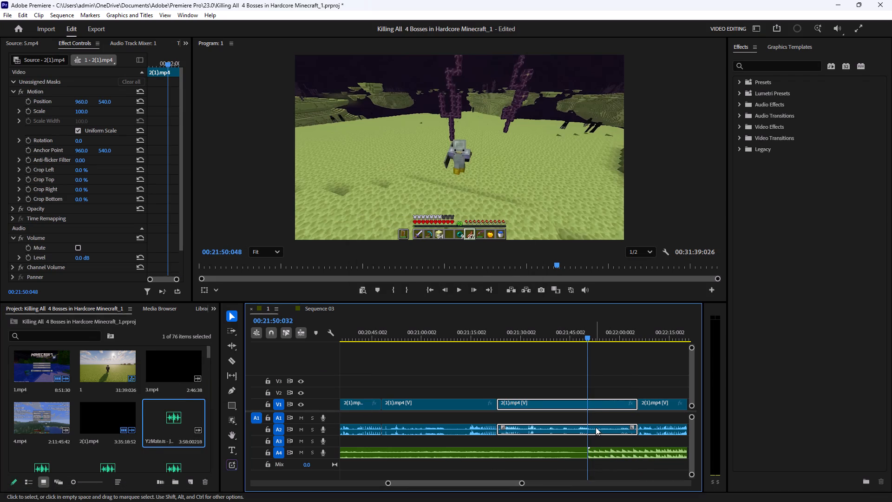
click(462, 293)
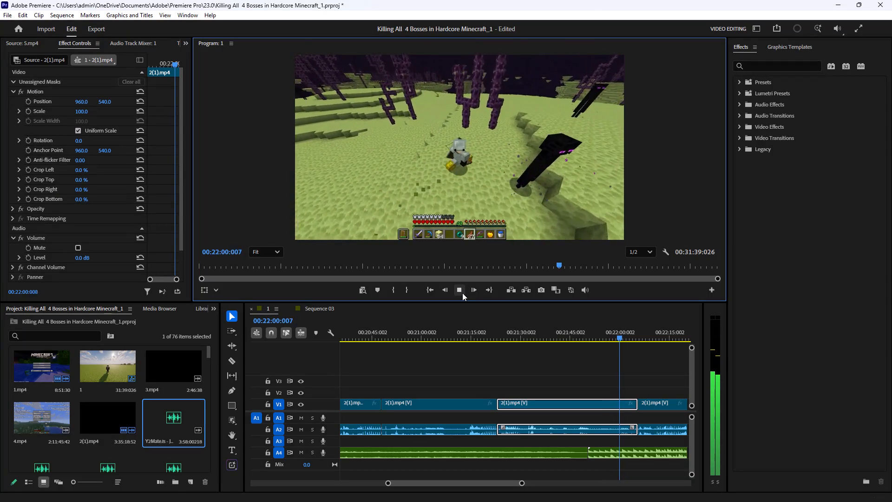
click(462, 293)
click(462, 293)
click(462, 293)
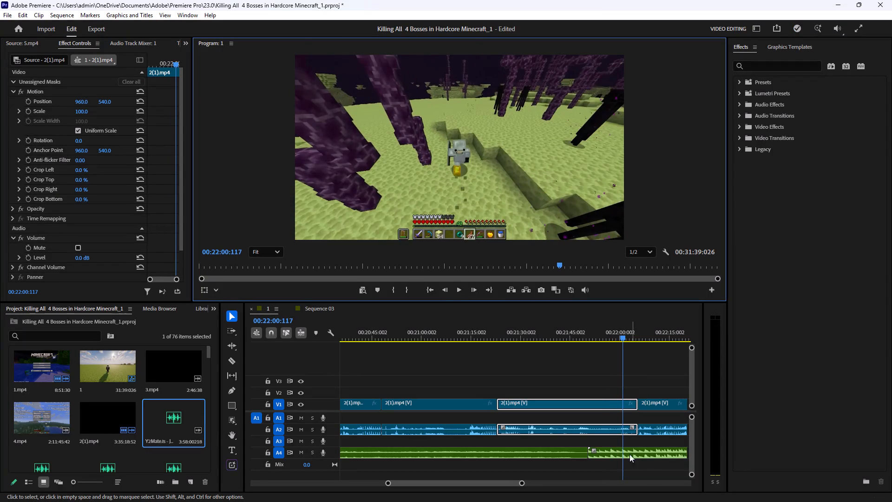
Move the Jawbone clip on A4 about 7 seconds later so it starts at about 00:21:57.
drag(625, 451, 647, 450)
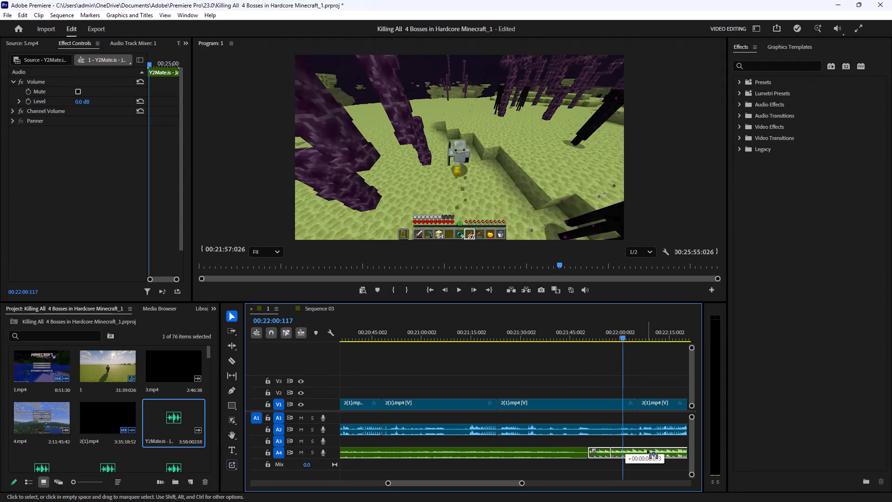
drag(647, 450, 648, 449)
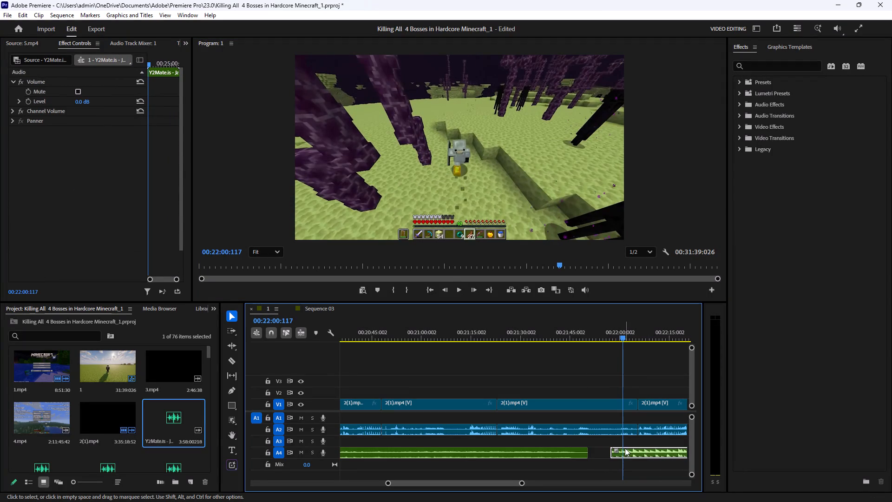
Set the Jawbone clip's volume level to -21 dB.
click(15, 100)
click(20, 99)
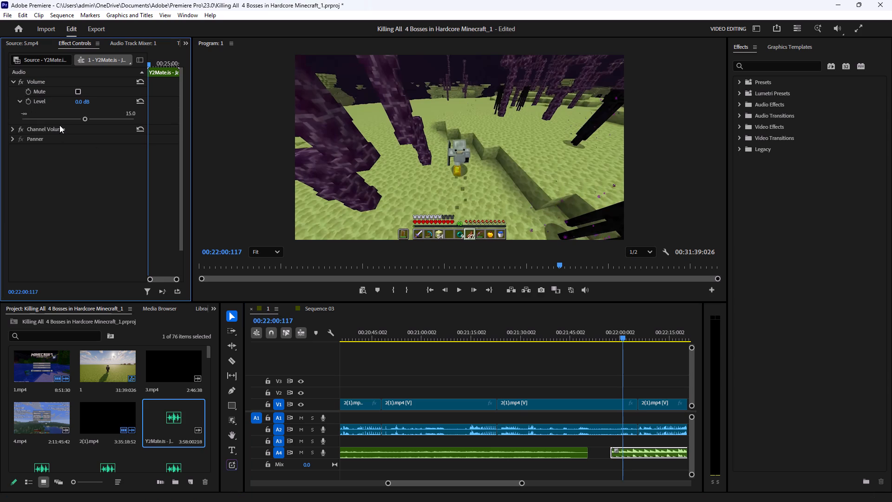
drag(84, 118, 54, 120)
double_click(87, 102)
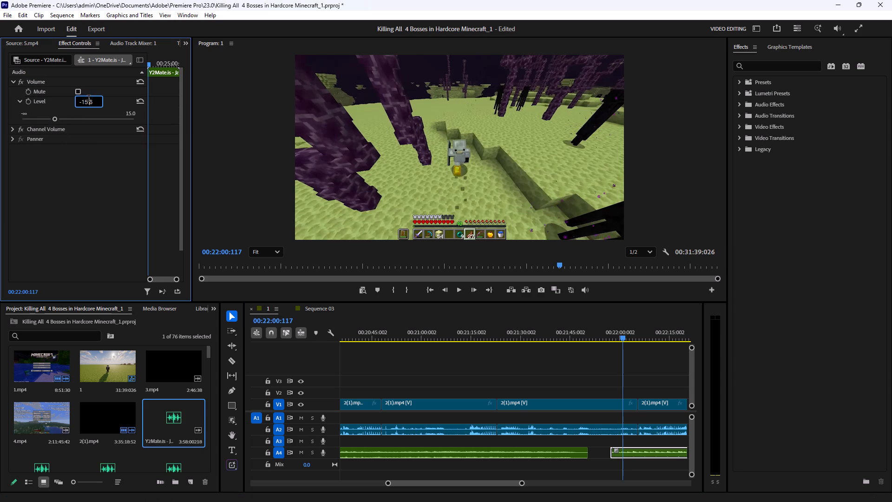
click(97, 100)
key(BackSpace)
key(BackSpace)
key(BackSpace)
key(BackSpace)
text(21)
click(76, 196)
Play the sequence from about 00:21:52 across the music gap to check how the quieter Jawbone clip starts.
click(595, 337)
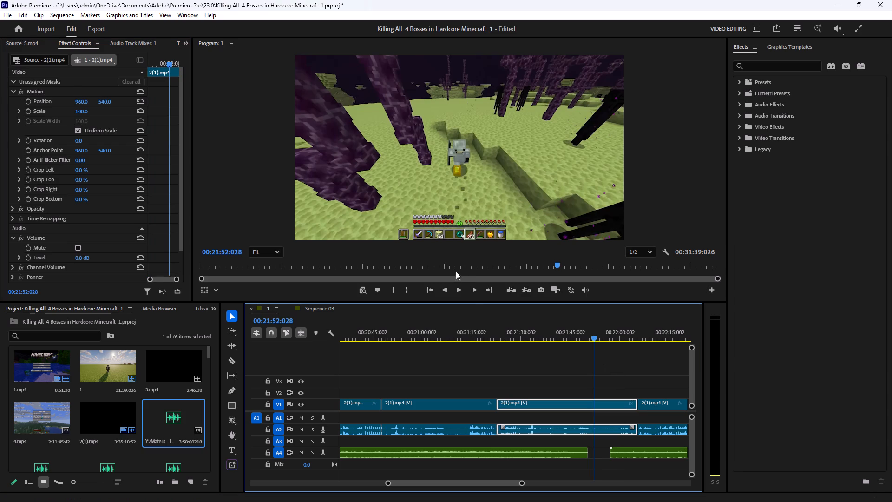
click(457, 286)
click(624, 371)
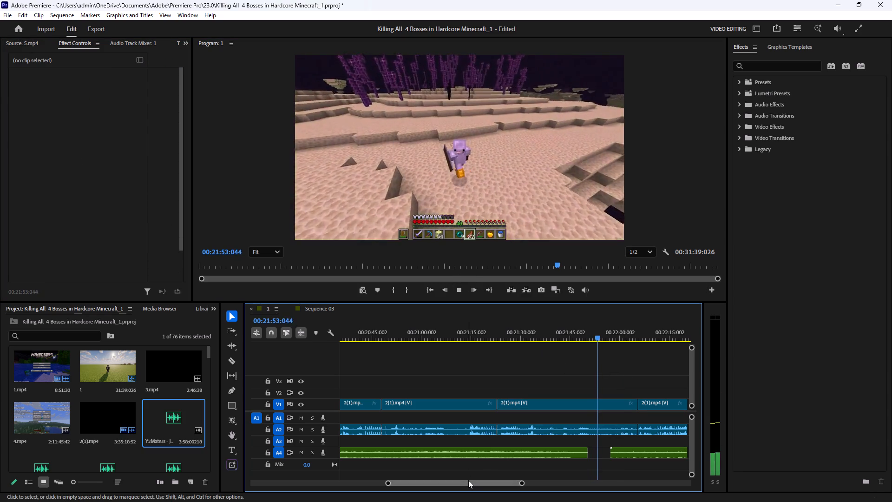
drag(469, 480, 474, 481)
click(517, 369)
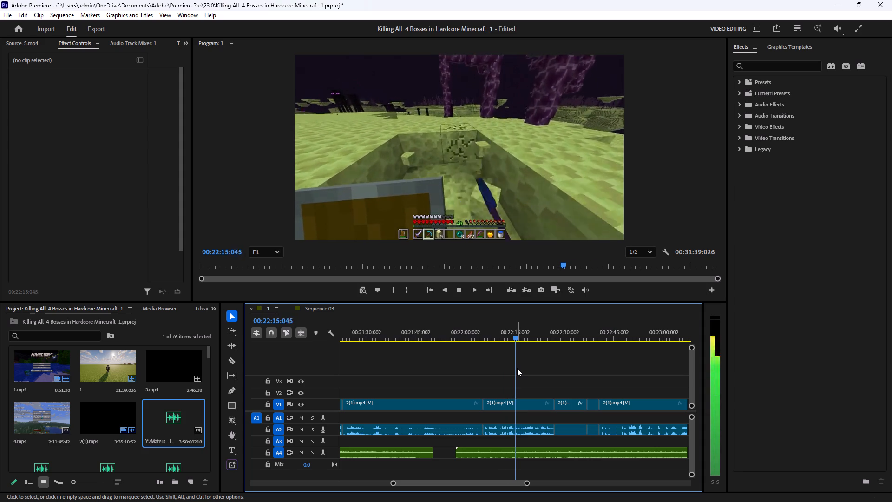
Scrub through the End footage from the gap between the A4 music clips to about 00:22:21.
drag(487, 338, 438, 353)
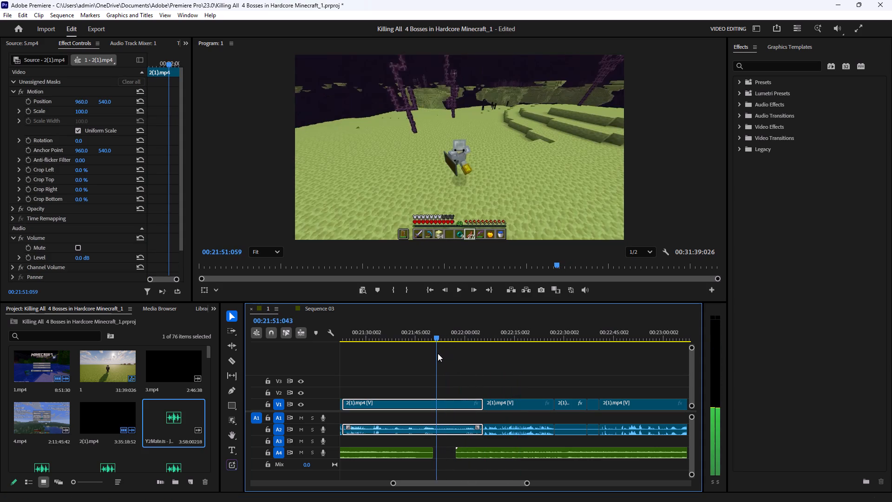
drag(438, 353, 446, 351)
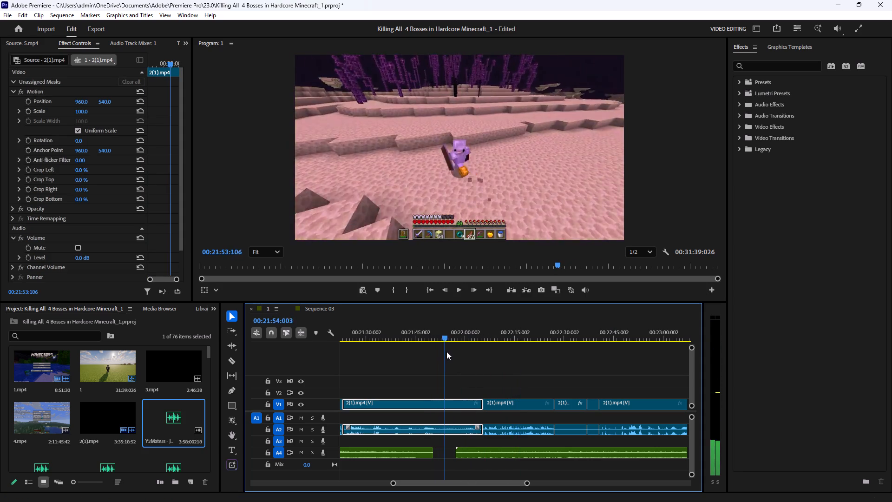
drag(446, 351, 463, 349)
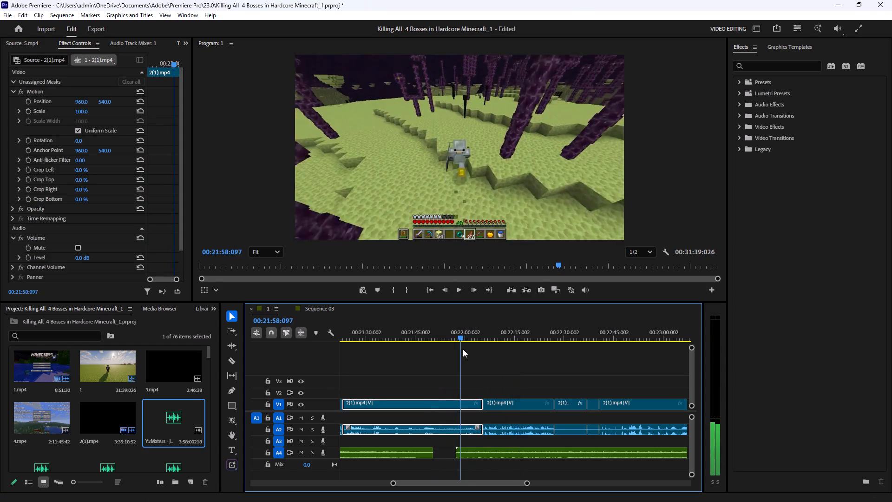
drag(463, 349, 470, 346)
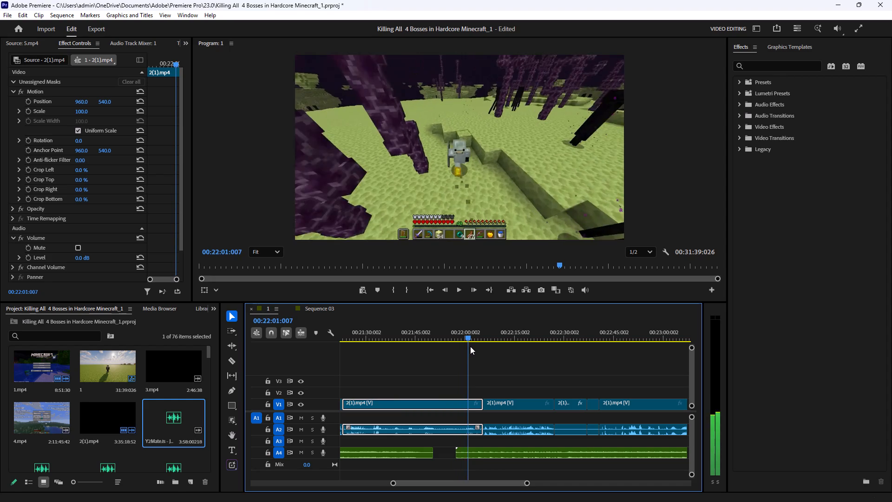
drag(470, 346, 479, 342)
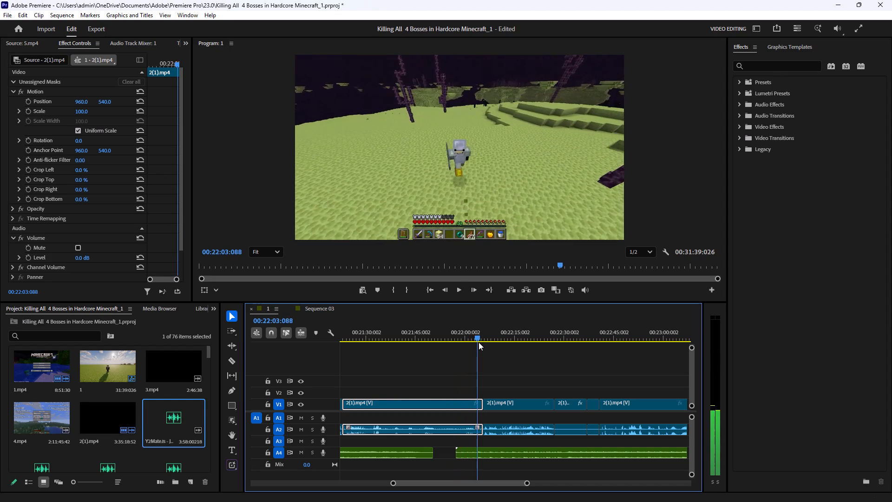
drag(479, 342, 484, 339)
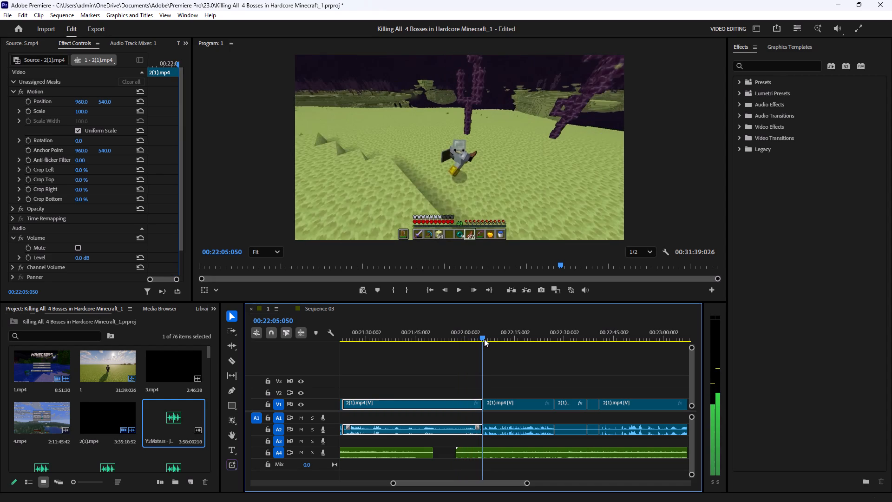
drag(484, 339, 488, 337)
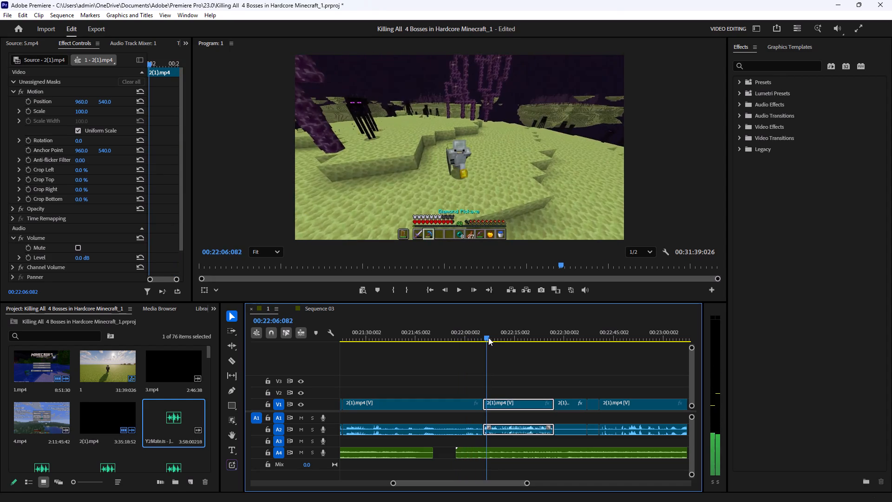
drag(488, 337, 506, 330)
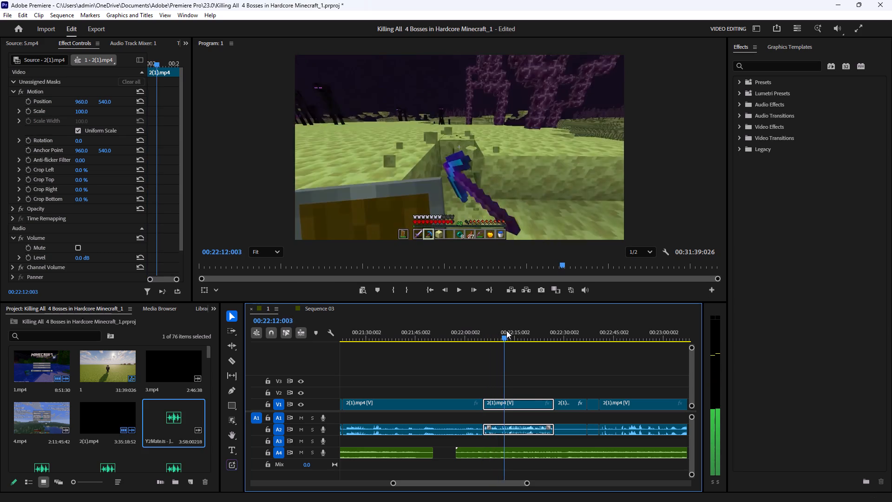
drag(506, 330, 536, 324)
Play the End section from about 00:22:21 to review the Jawbone music against the footage, briefly with the preview maximized.
click(461, 291)
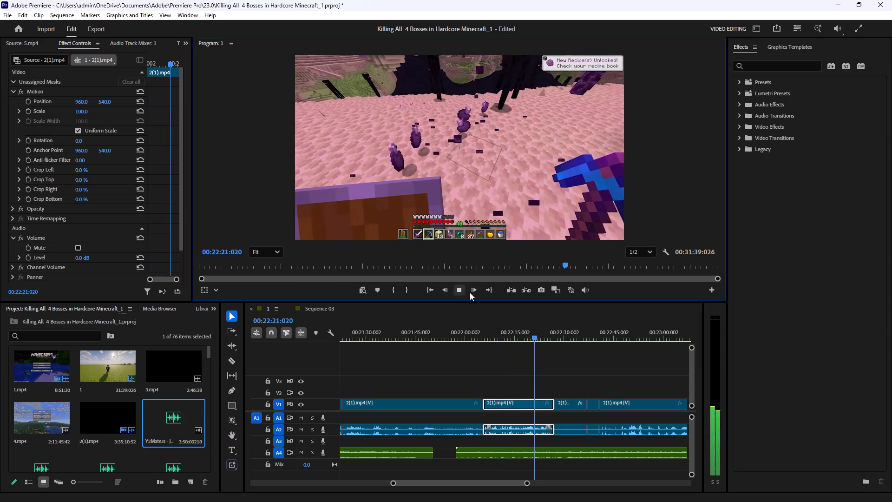
click(602, 387)
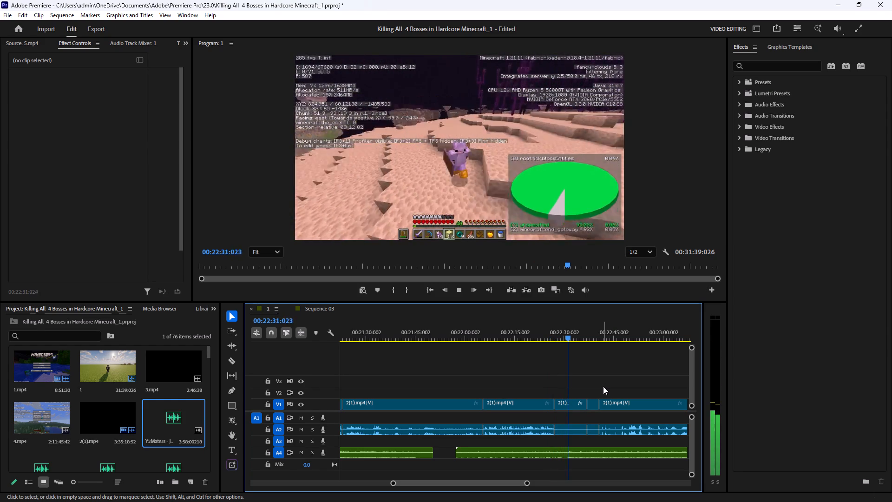
click(607, 376)
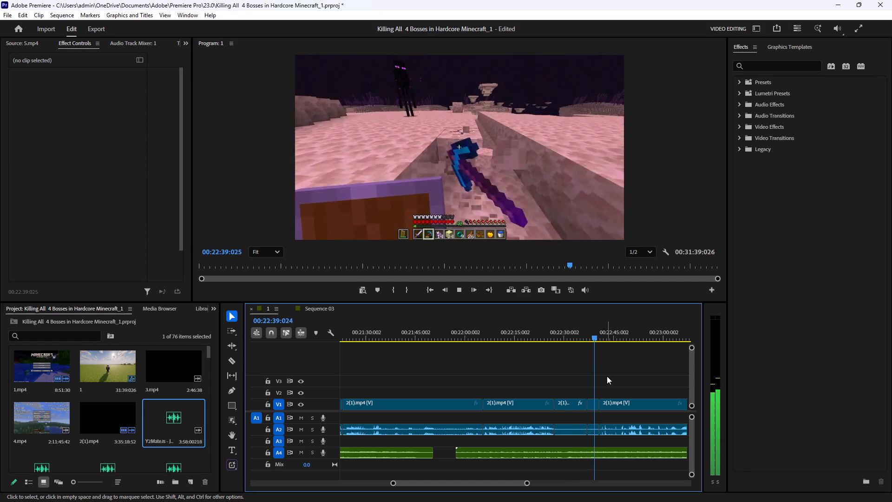
click(607, 376)
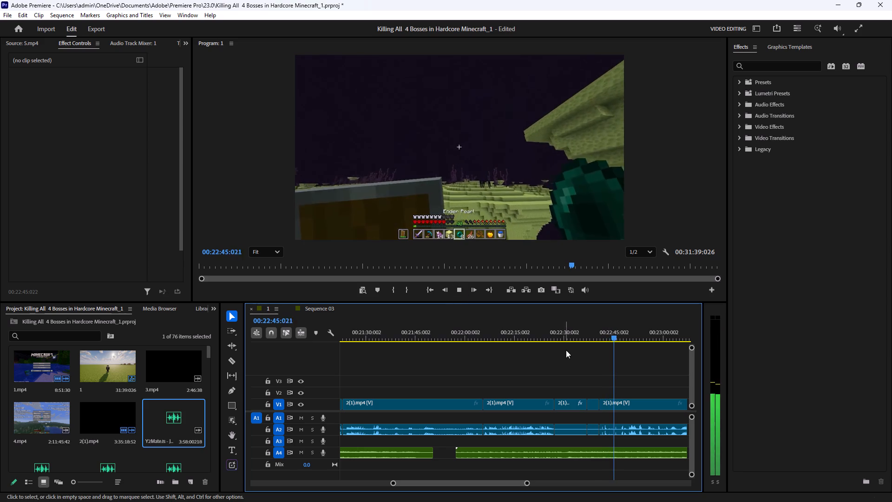
drag(454, 485, 459, 484)
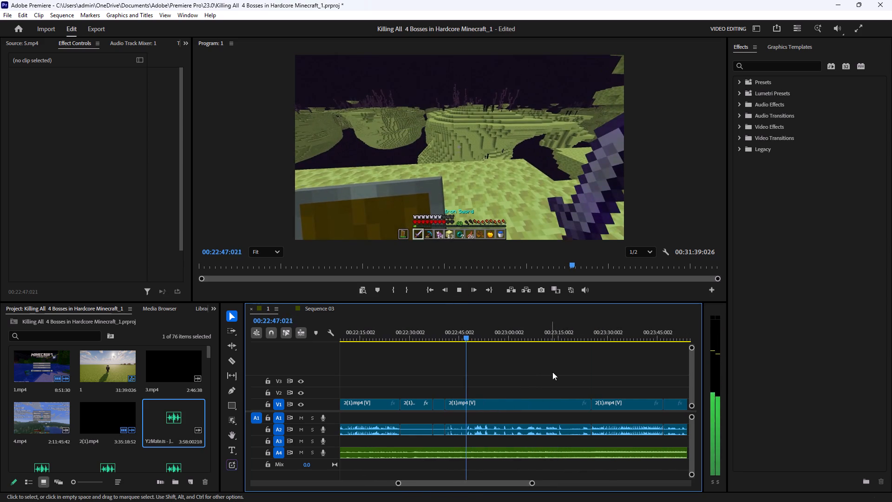
click(559, 356)
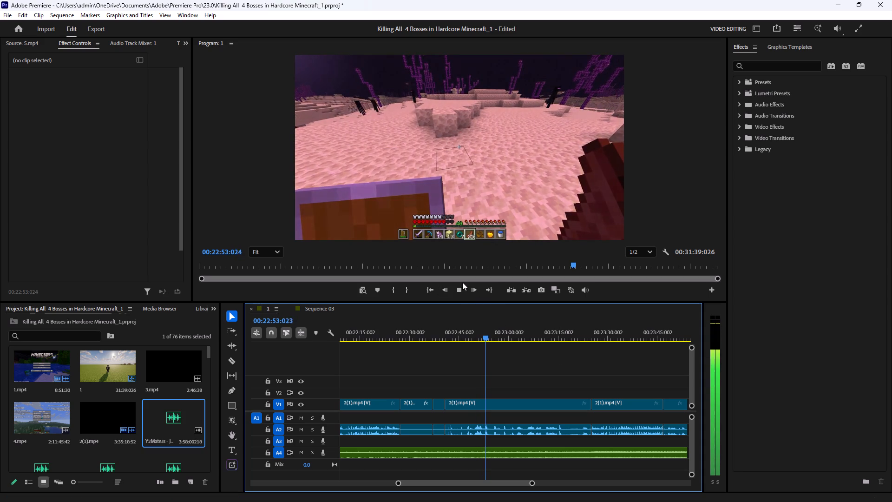
click(519, 172)
key(grave)
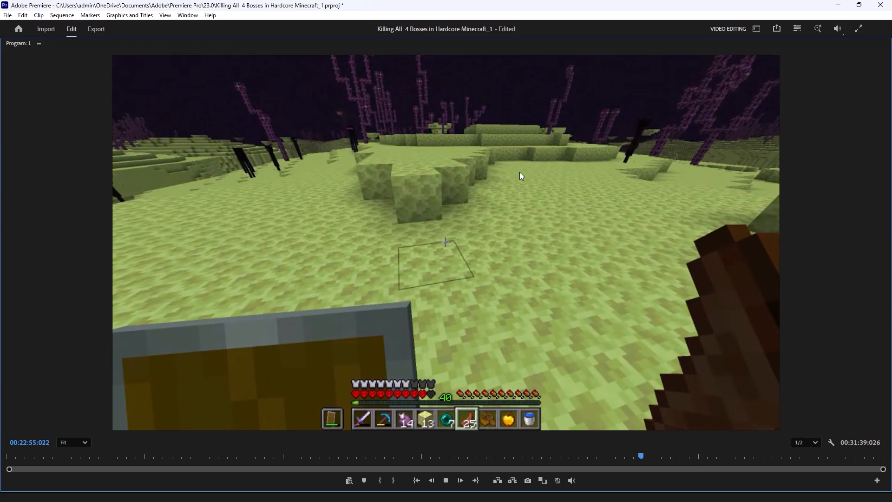
key(grave)
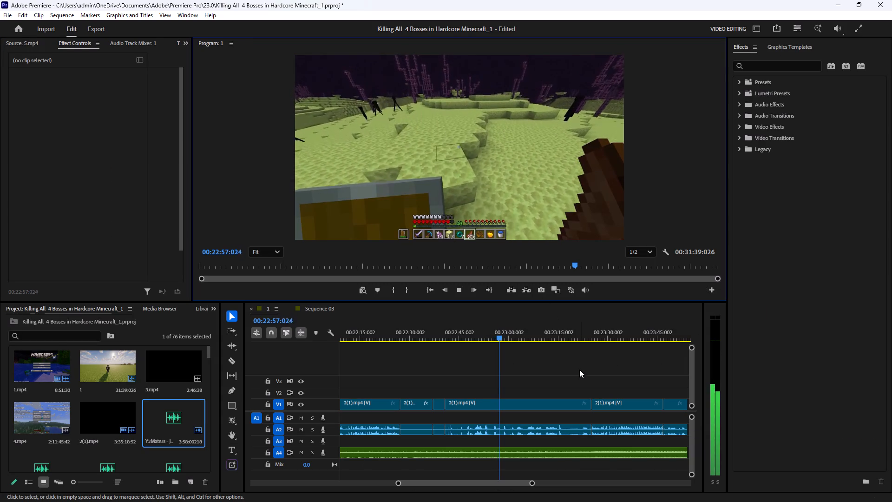
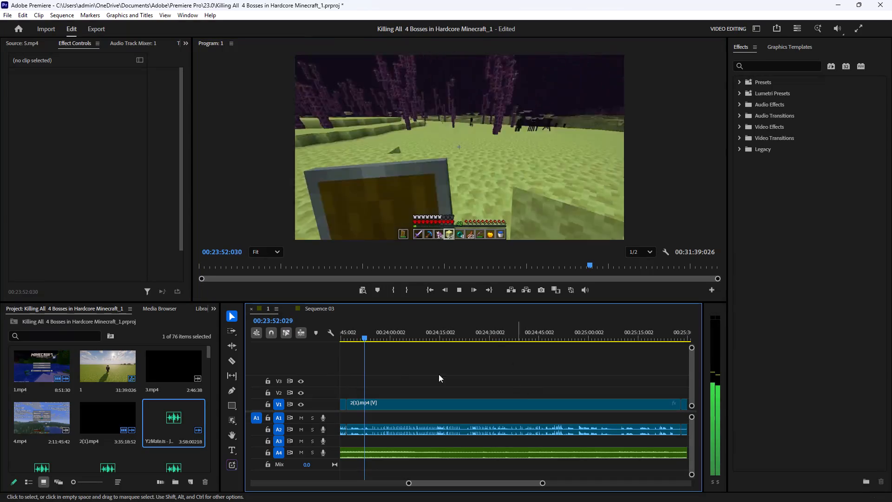
Play the End section from about 00:23:52 to the text graphic near 00:25:41, reviewing the Jawbone music against the footage.
click(466, 482)
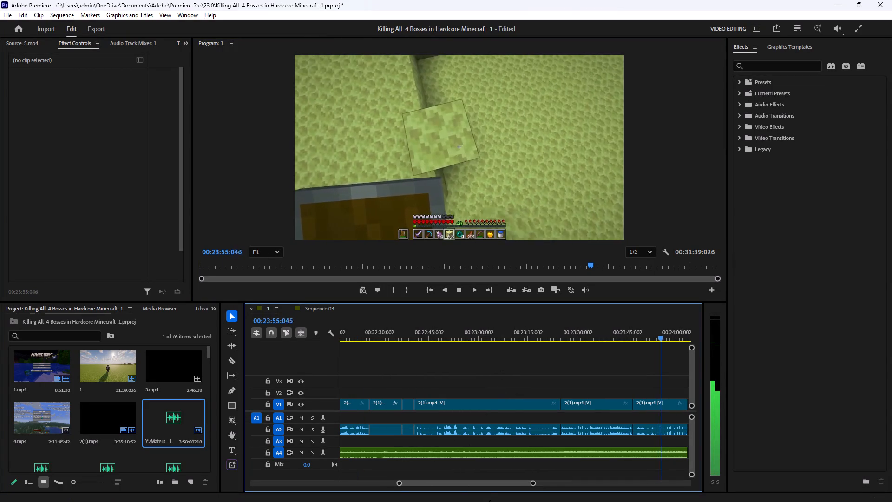
drag(488, 481, 498, 484)
click(473, 373)
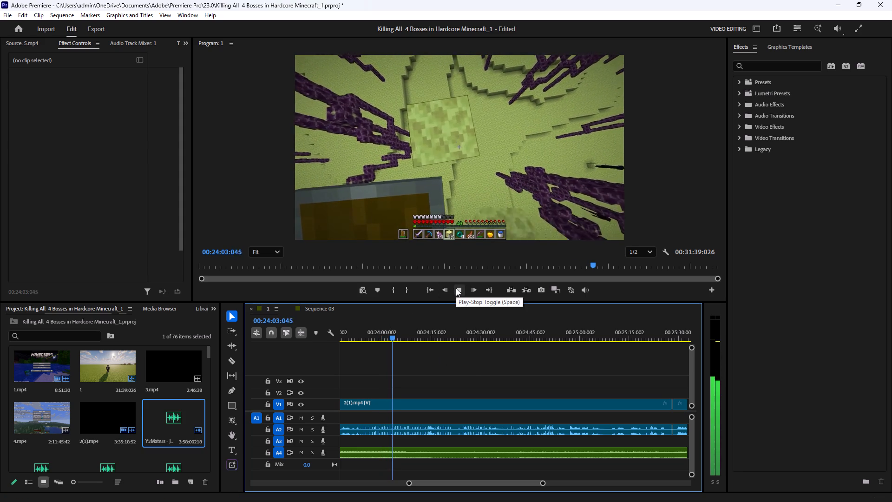
click(529, 363)
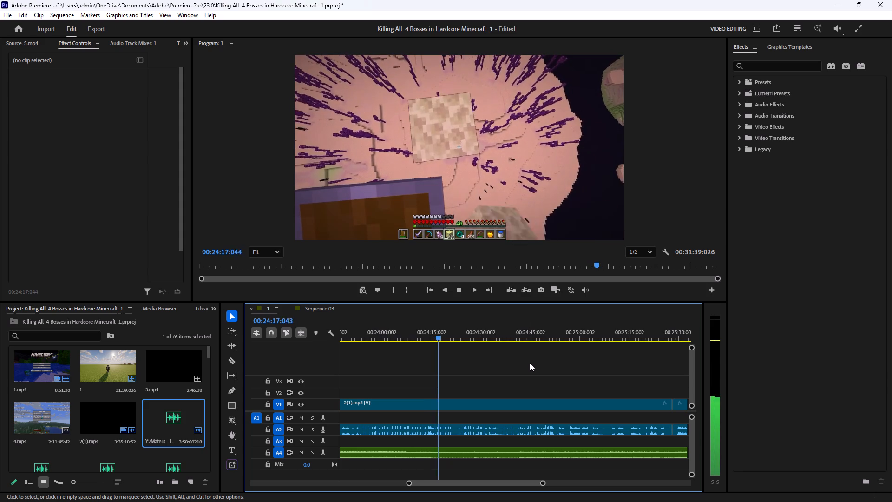
double_click(459, 288)
click(506, 367)
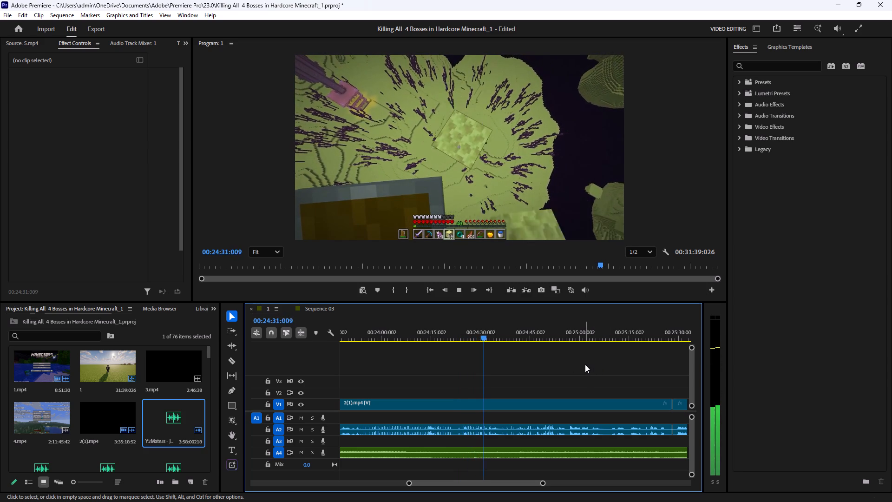
click(551, 365)
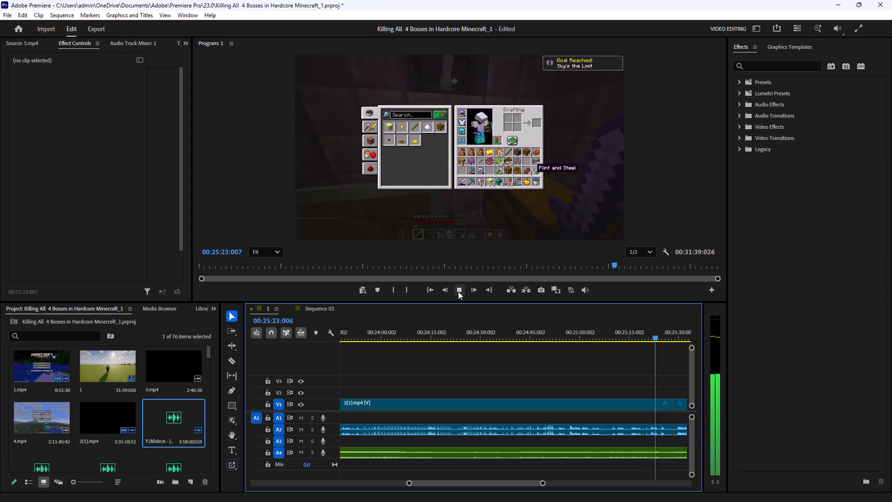
click(577, 351)
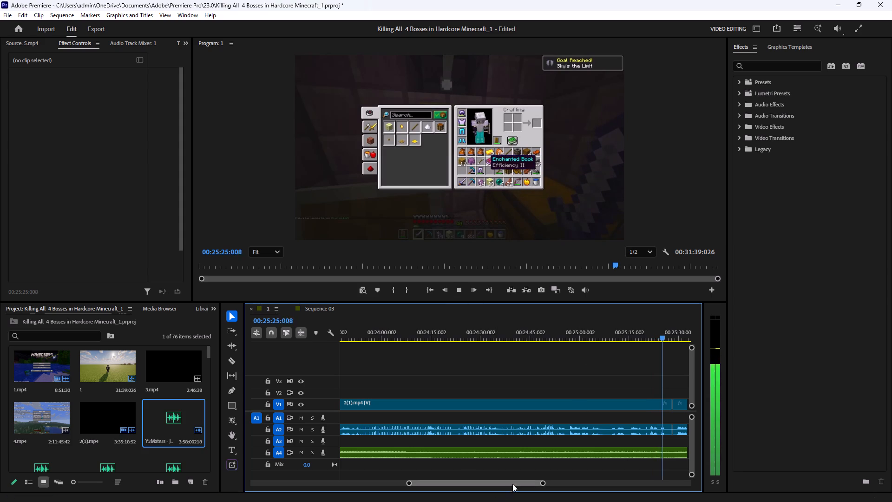
drag(513, 483, 520, 483)
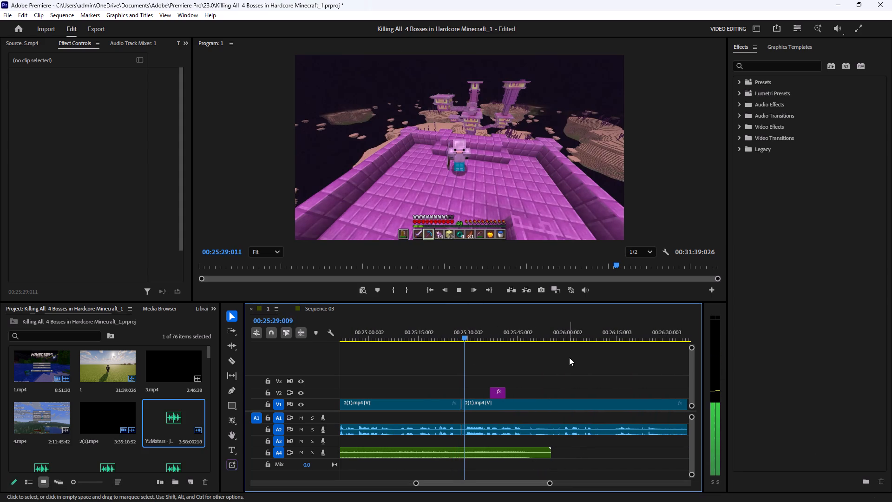
click(528, 361)
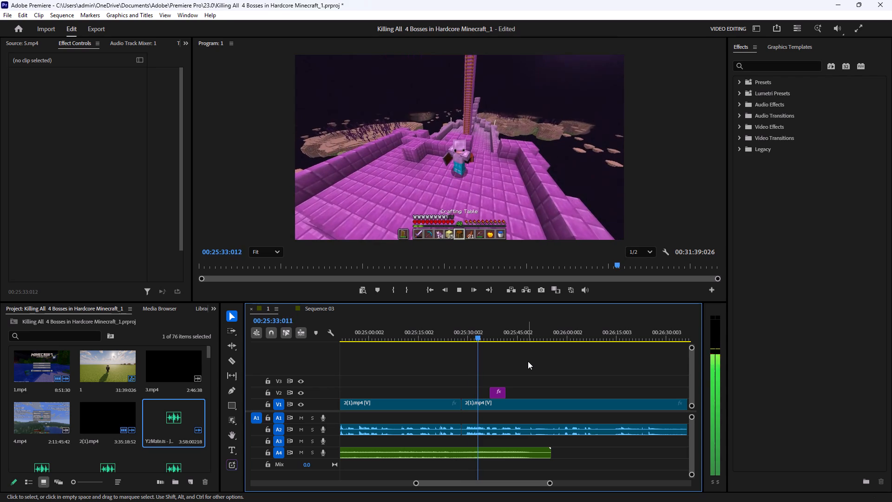
click(528, 361)
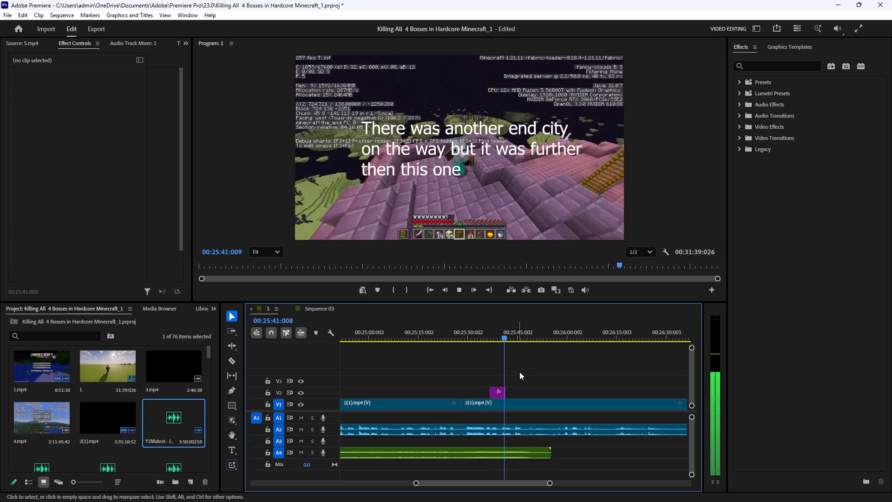
key(space)
Delete the V2 text graphic reading "There was another end city on the way but it was further then this one".
drag(523, 370, 495, 392)
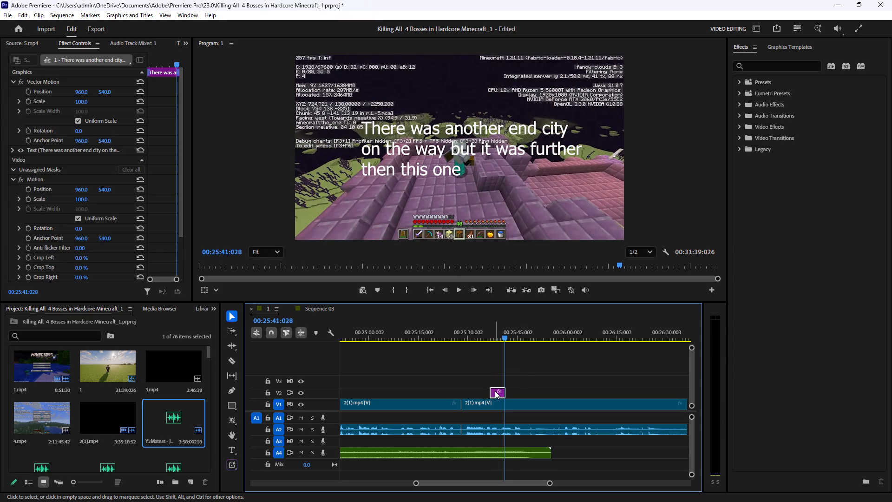
key(BackSpace)
Play the sequence from about 00:25:41 to the end of the Jawbone clip on A4, near 00:25:55.
click(459, 287)
click(572, 350)
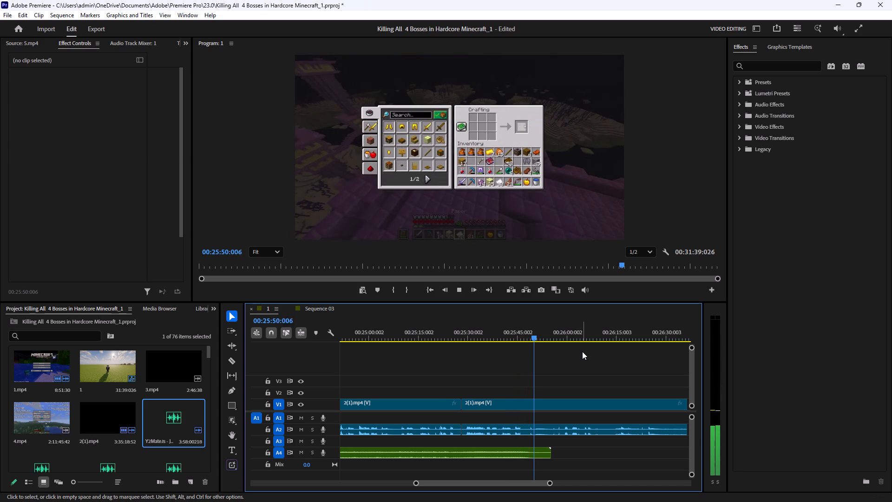
click(593, 361)
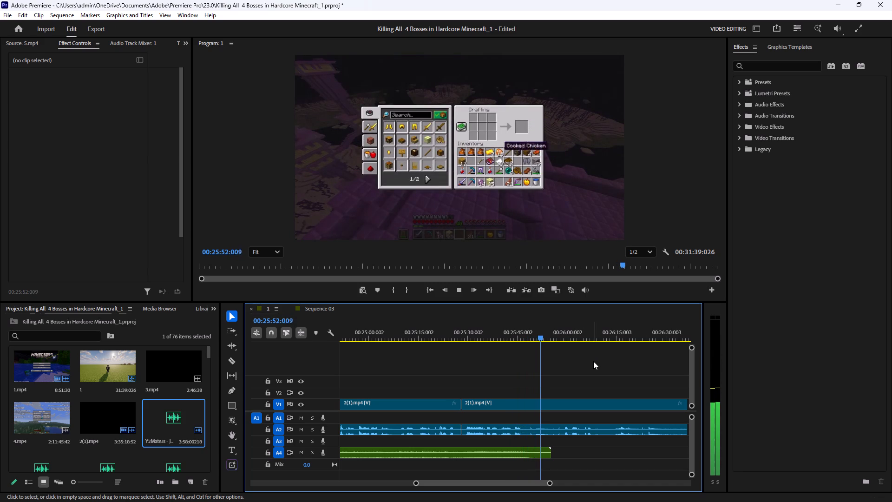
click(461, 291)
click(571, 350)
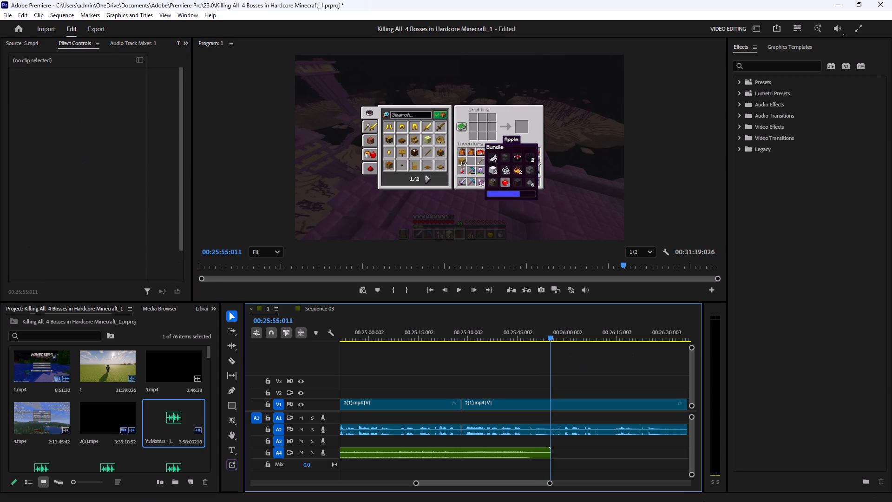
Switch to File Explorer and open the Grinding music_happy folder inside Music to look for the next track.
click(447, 493)
click(348, 291)
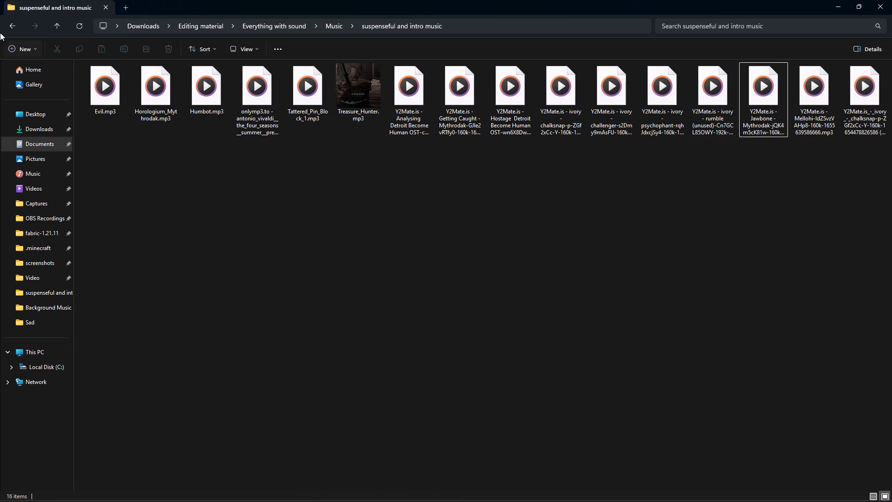
click(10, 25)
click(362, 273)
double_click(156, 109)
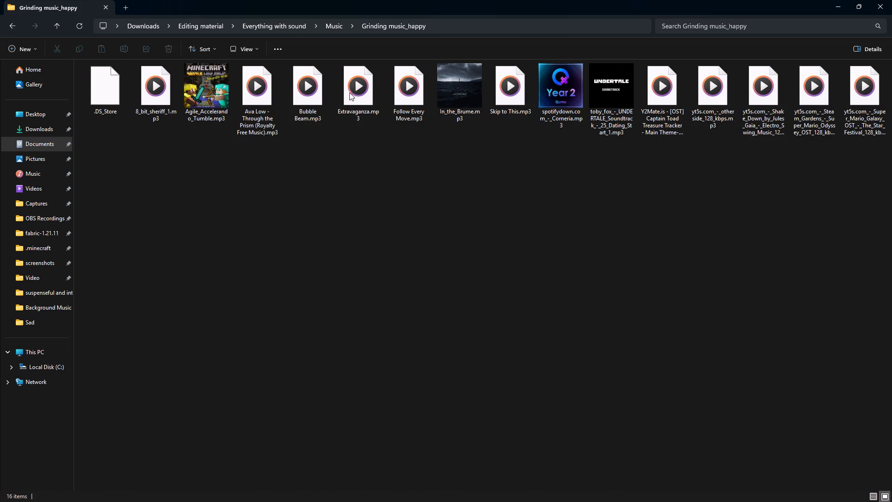
click(18, 21)
click(294, 226)
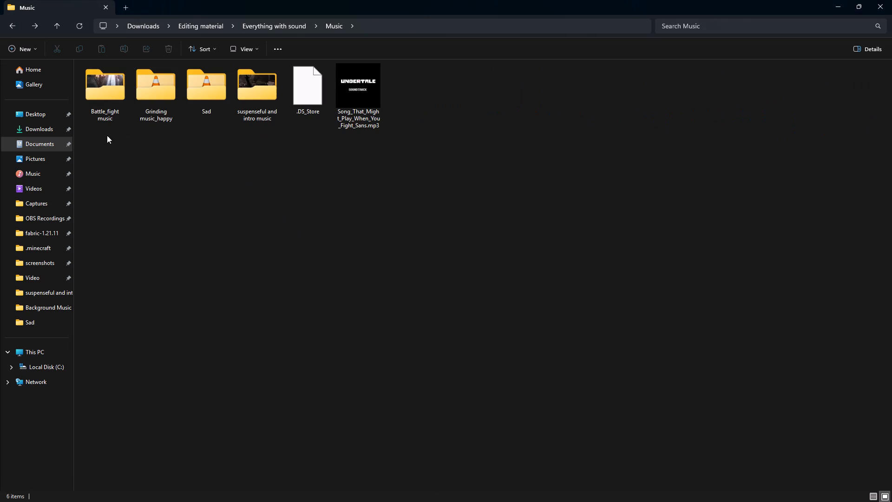
double_click(155, 94)
click(715, 287)
Preview the Super Mario Galaxy Star Festival, Super Mario Odyssey Steam Gardens and Shake Down tracks, skipping ahead in the last two.
double_click(872, 114)
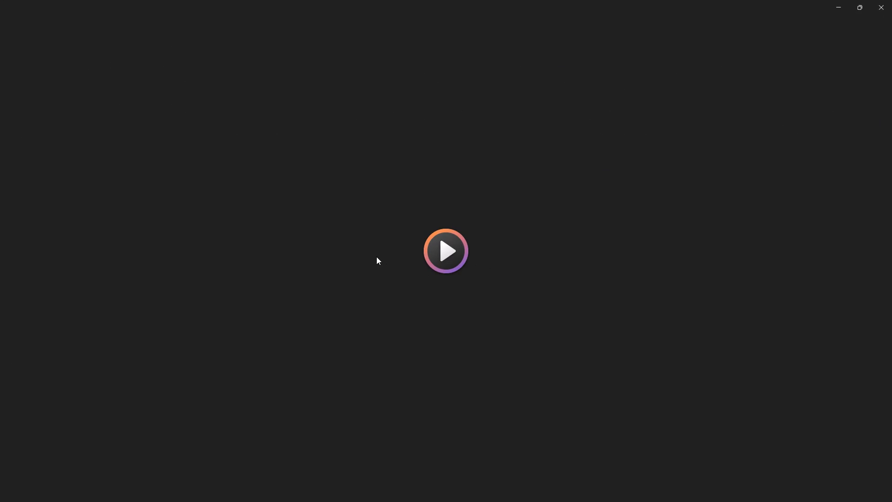
click(891, 0)
double_click(811, 93)
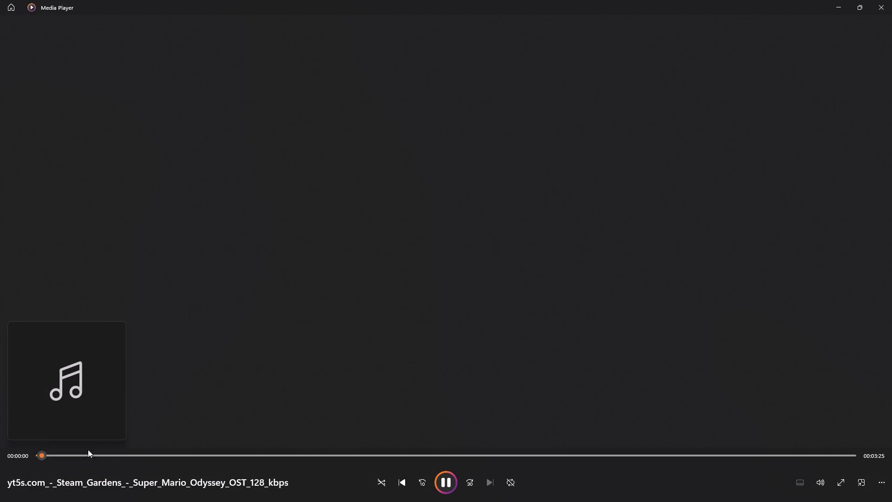
drag(110, 453, 175, 437)
click(891, 0)
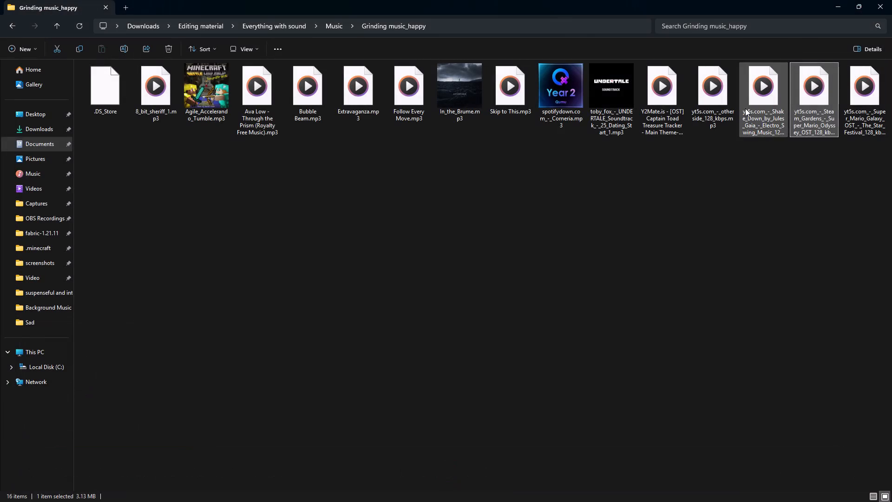
double_click(745, 108)
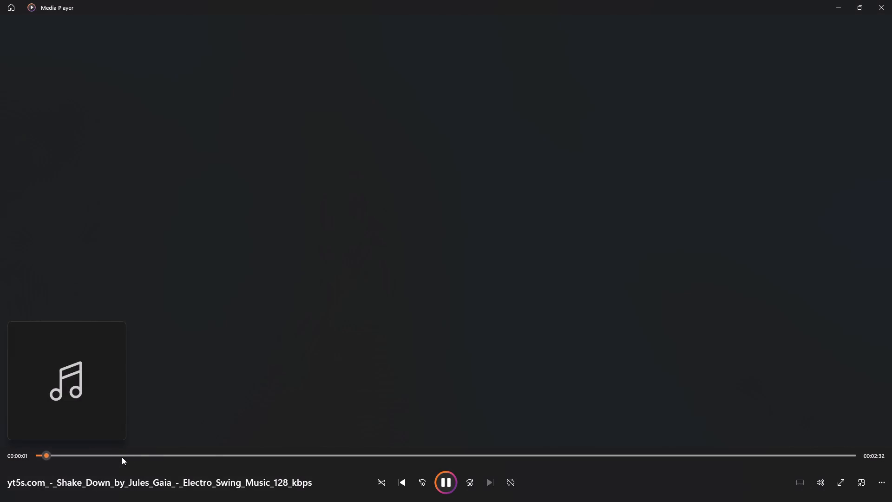
drag(122, 457, 212, 436)
click(891, 13)
Preview the otherside track and the Captain Toad Treasure Tracker main theme, skipping ahead in each.
double_click(721, 102)
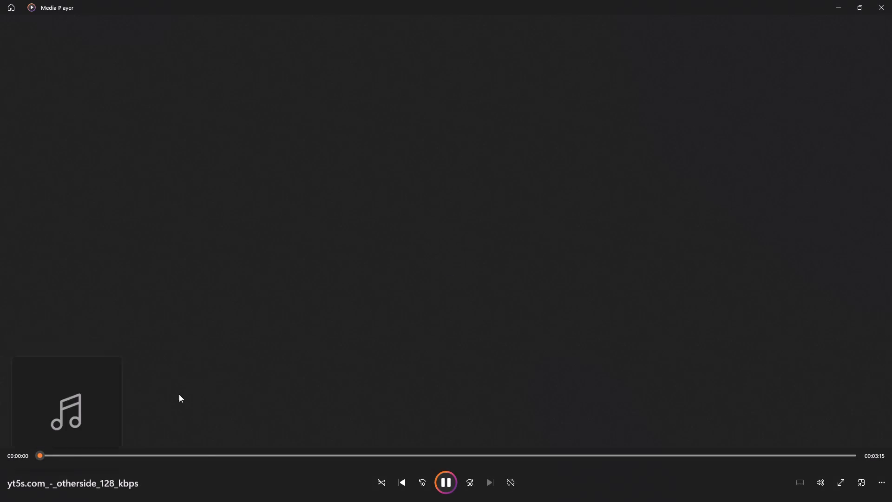
drag(79, 455, 138, 451)
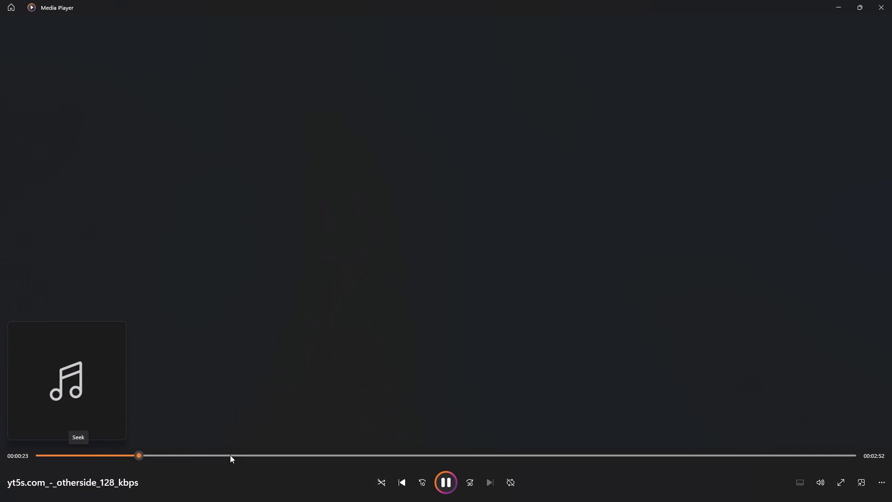
click(891, 0)
double_click(678, 101)
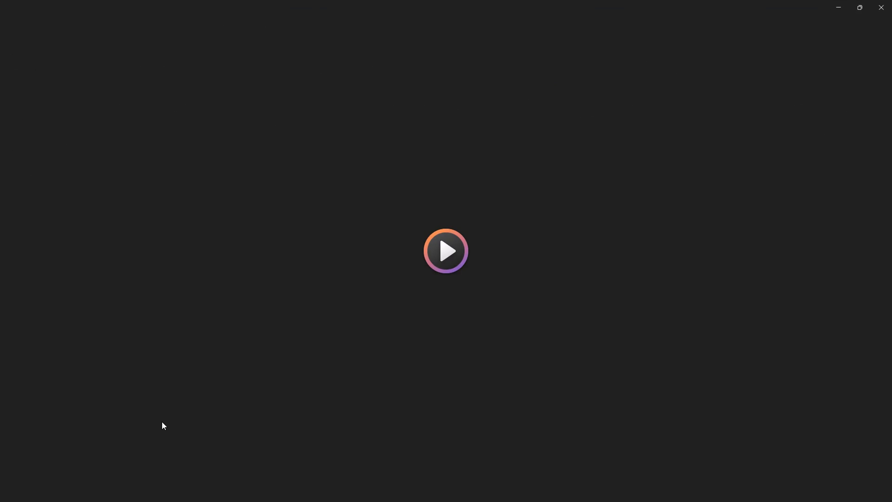
drag(106, 460, 196, 441)
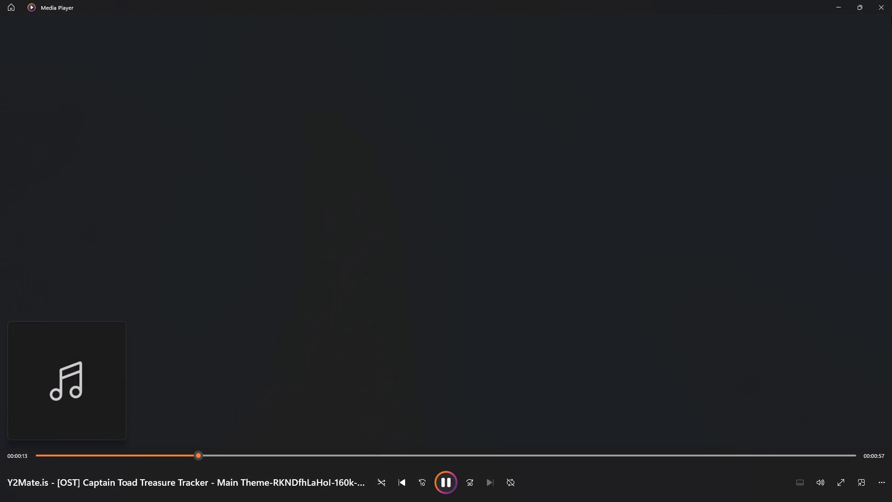
click(891, 17)
click(885, 6)
Preview the Undertale Dating Start track and Corneria, skipping ahead in each.
double_click(613, 113)
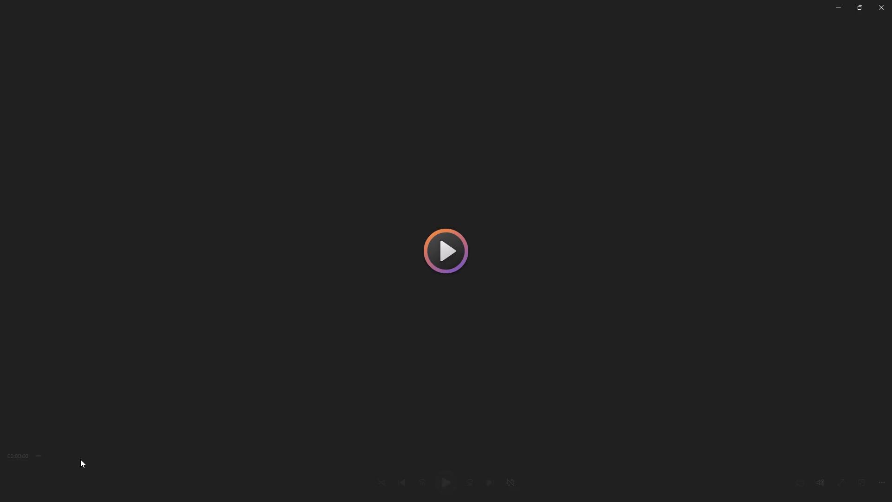
drag(86, 454, 236, 408)
click(891, 7)
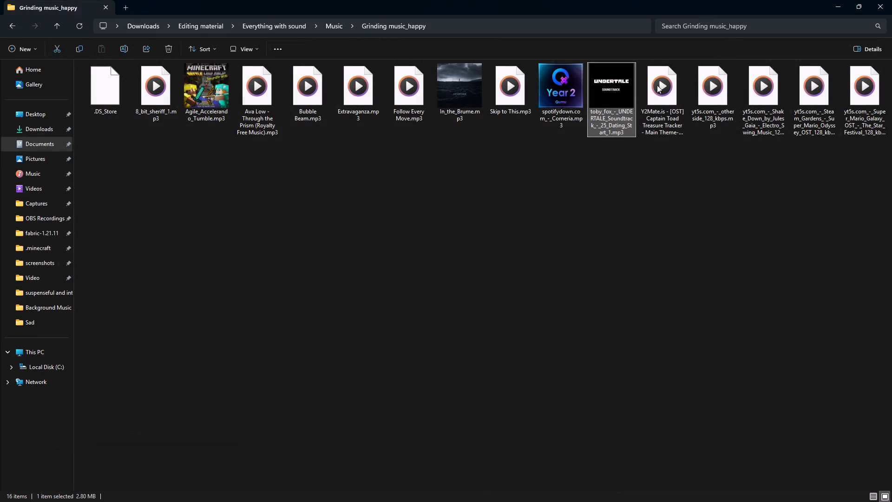
double_click(551, 104)
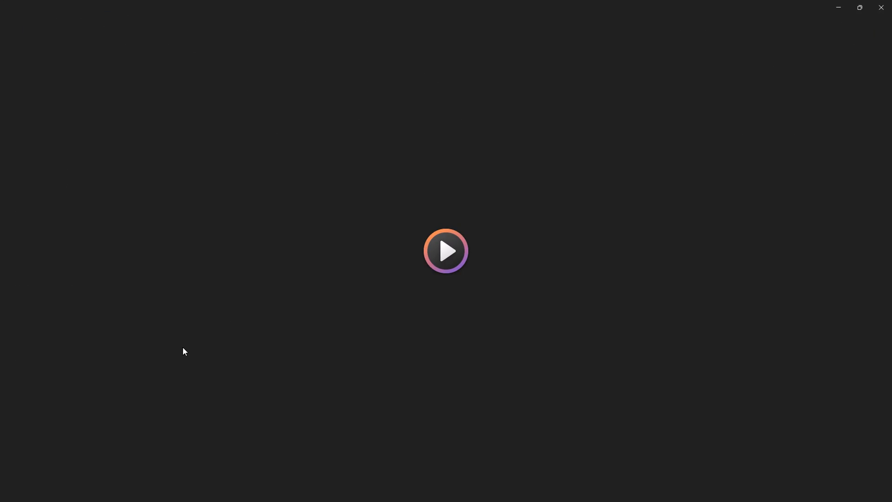
drag(92, 453, 92, 453)
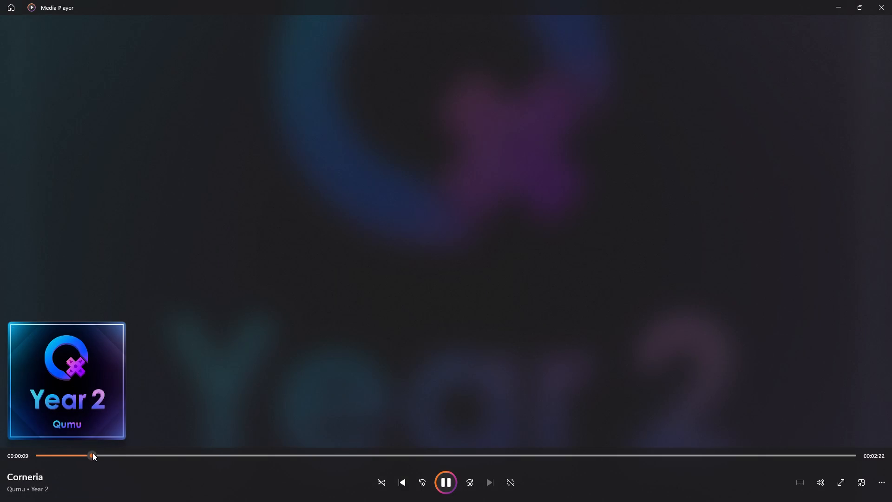
drag(92, 453, 120, 456)
drag(259, 461, 267, 477)
click(891, 0)
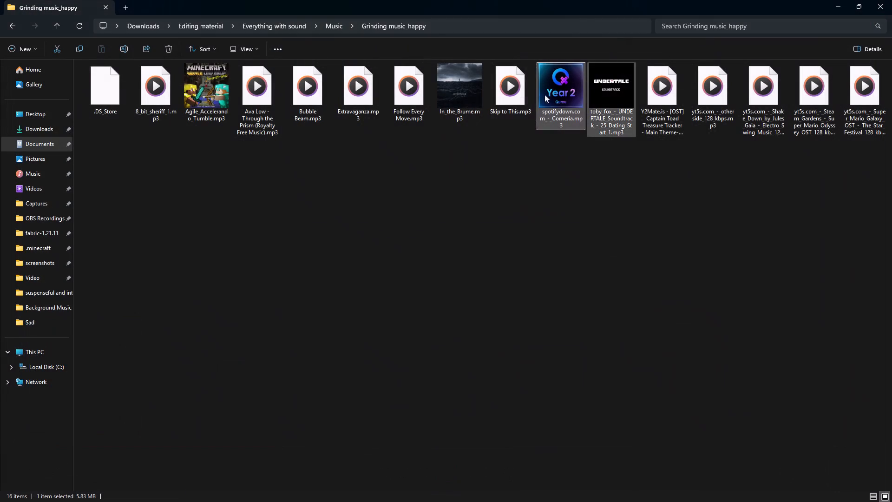
Preview Skip to This, In the Brume and Follow Every Move, skipping ahead in the last two.
double_click(499, 109)
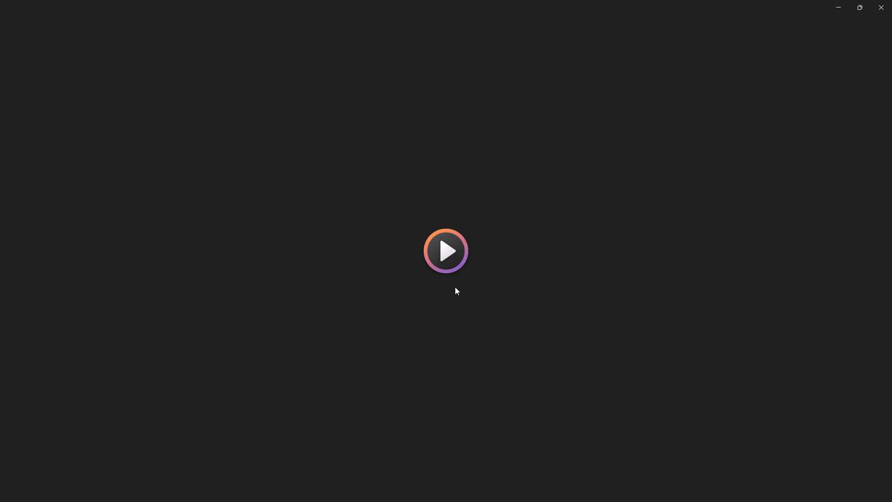
click(891, 0)
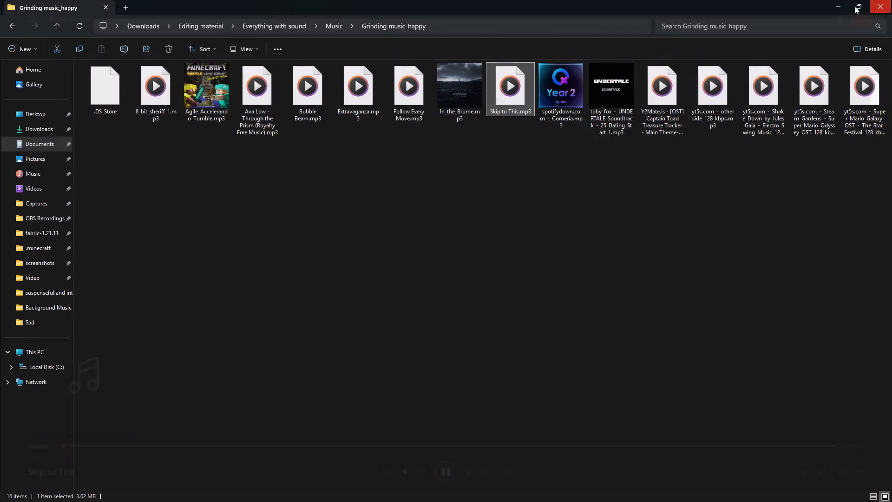
double_click(462, 100)
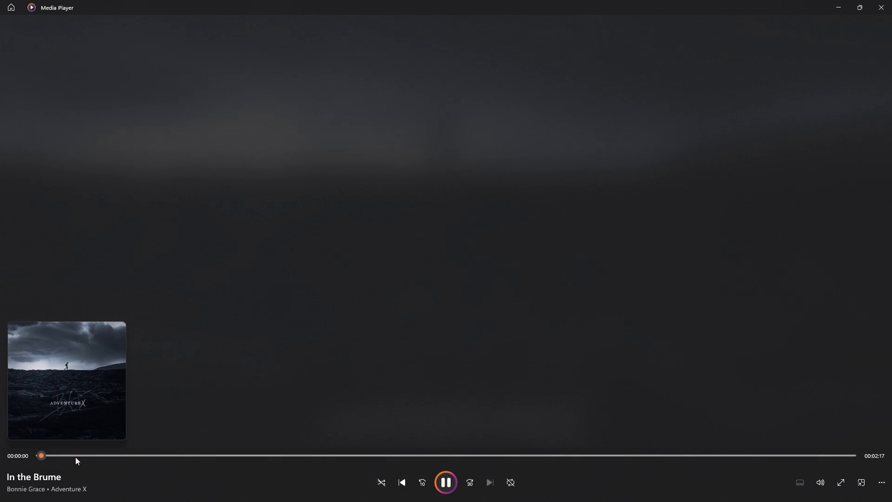
drag(76, 456, 154, 447)
click(865, 0)
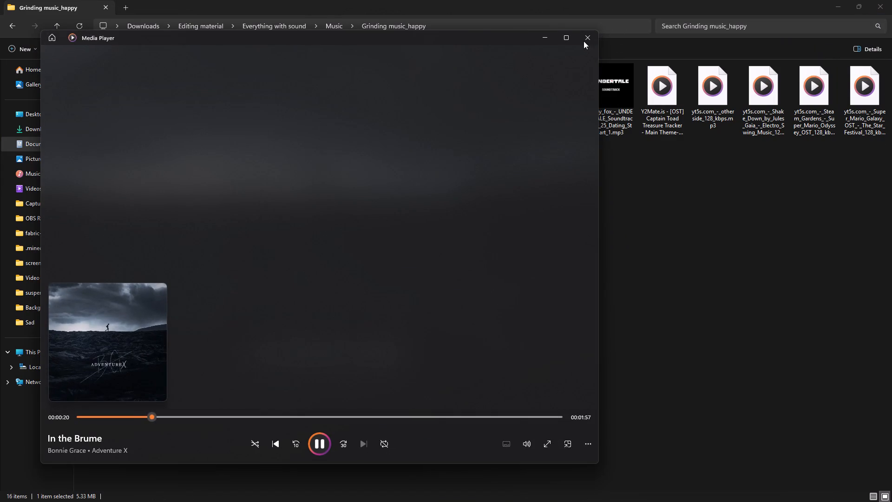
click(584, 41)
double_click(402, 108)
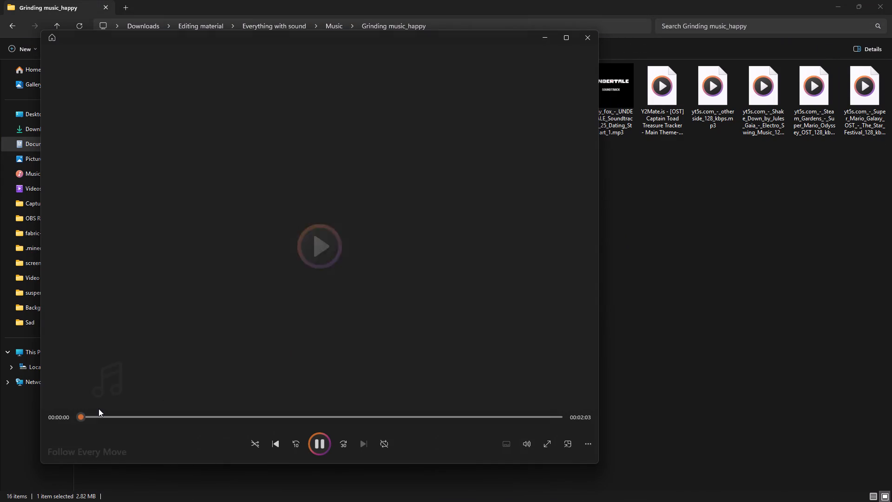
drag(110, 414, 117, 412)
click(597, 35)
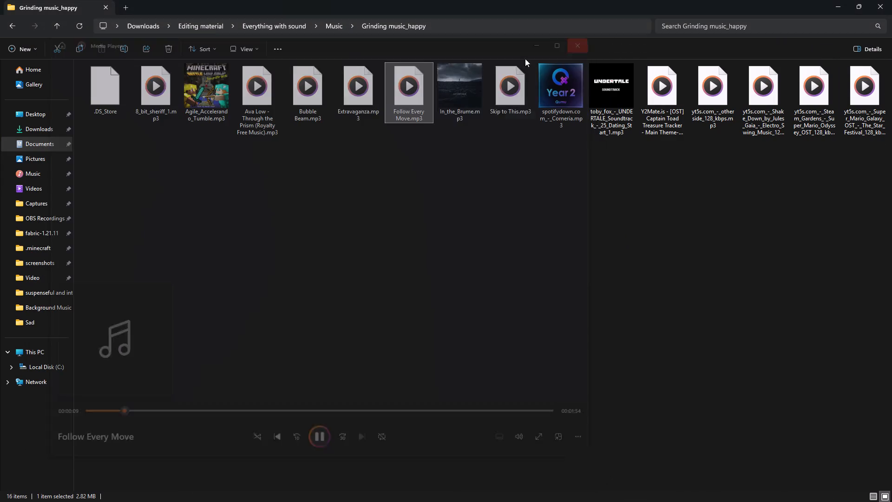
Preview the Extravaganza and Bubble Beam tracks, skipping ahead in each.
double_click(355, 105)
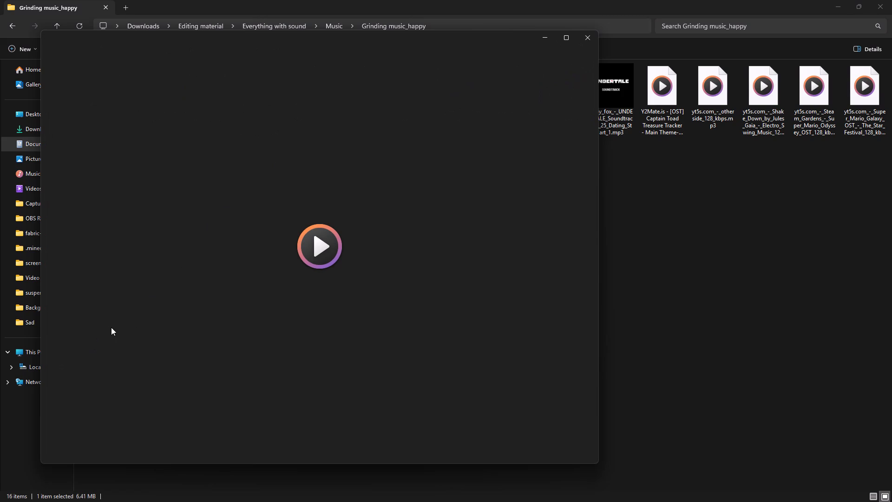
drag(127, 415, 140, 414)
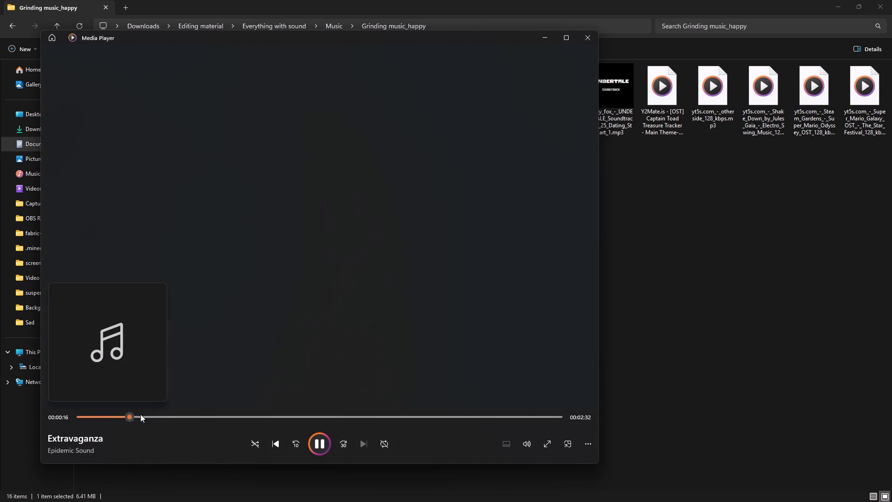
drag(140, 414, 147, 414)
click(594, 41)
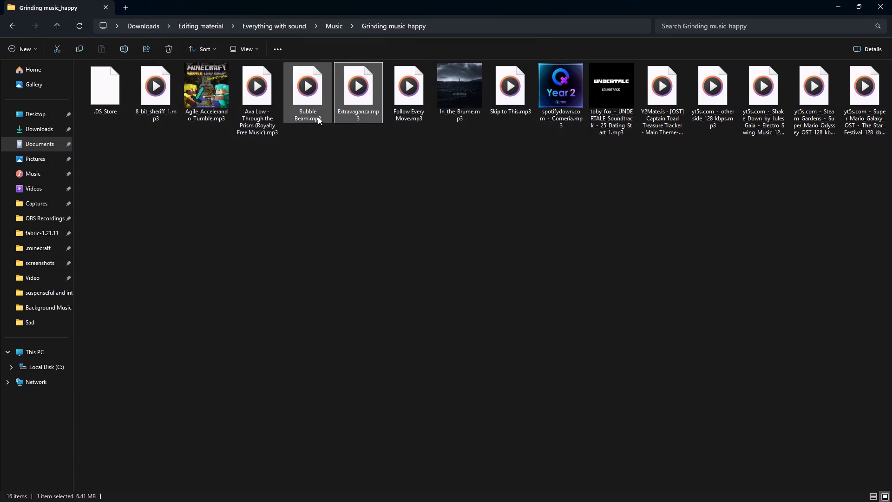
double_click(318, 117)
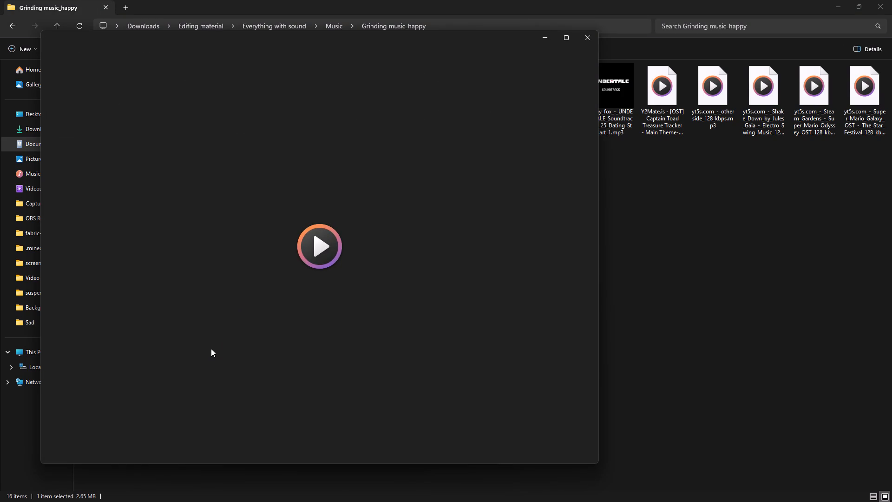
drag(113, 417, 117, 416)
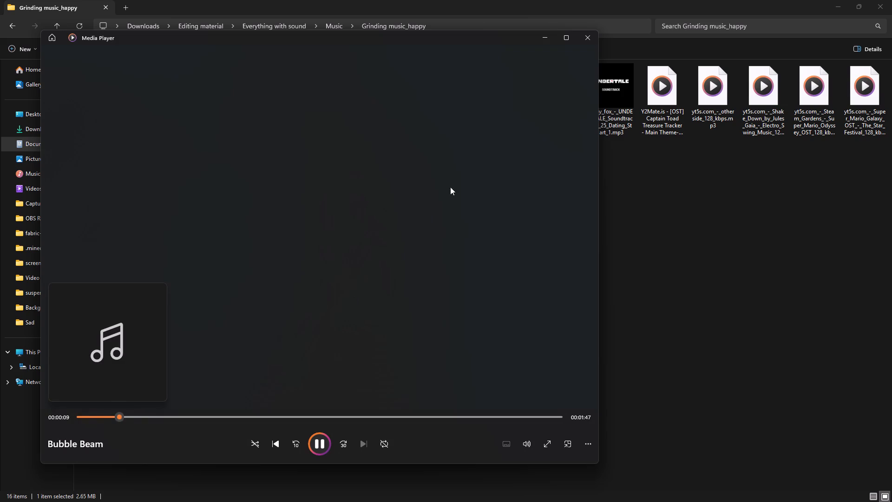
click(580, 36)
Open the Battle_fight music folder and preview Undertale's Death by Glamour and Weapon of Choice.
click(11, 30)
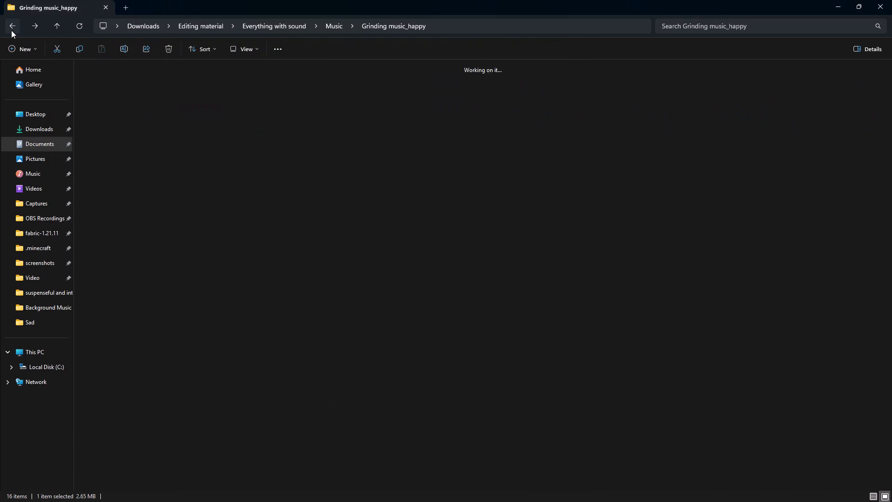
click(439, 285)
double_click(107, 112)
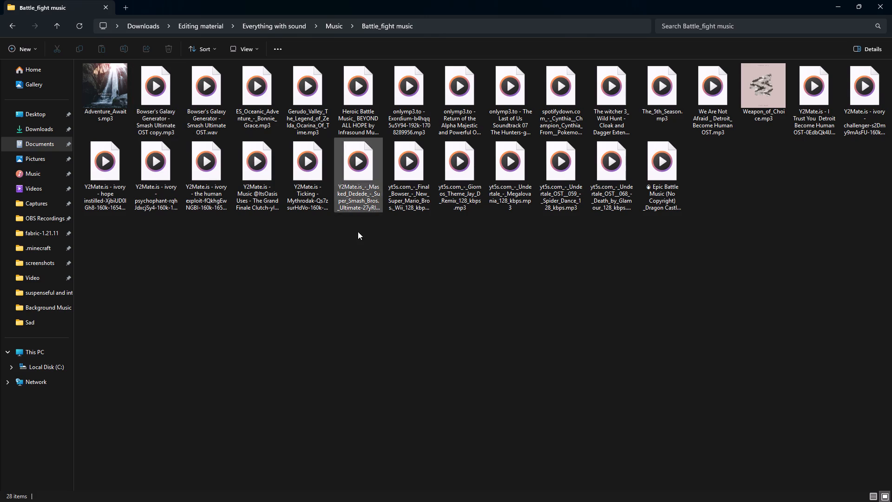
click(655, 183)
double_click(602, 185)
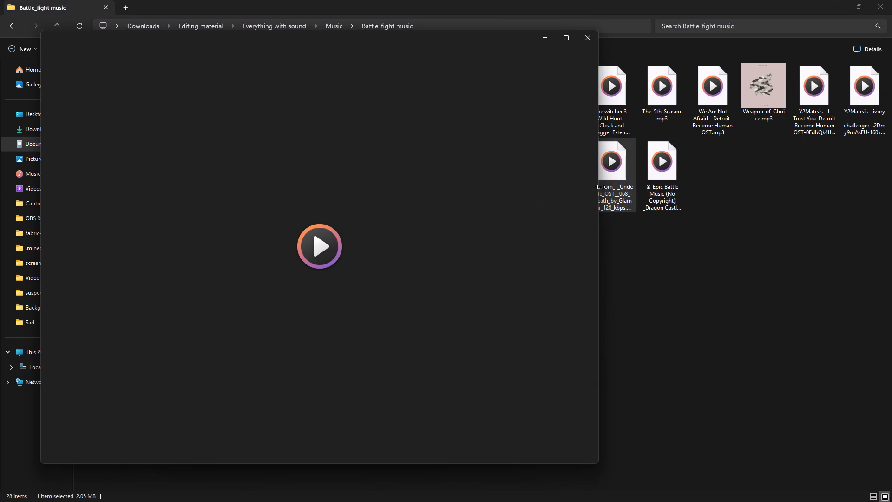
click(584, 44)
double_click(774, 86)
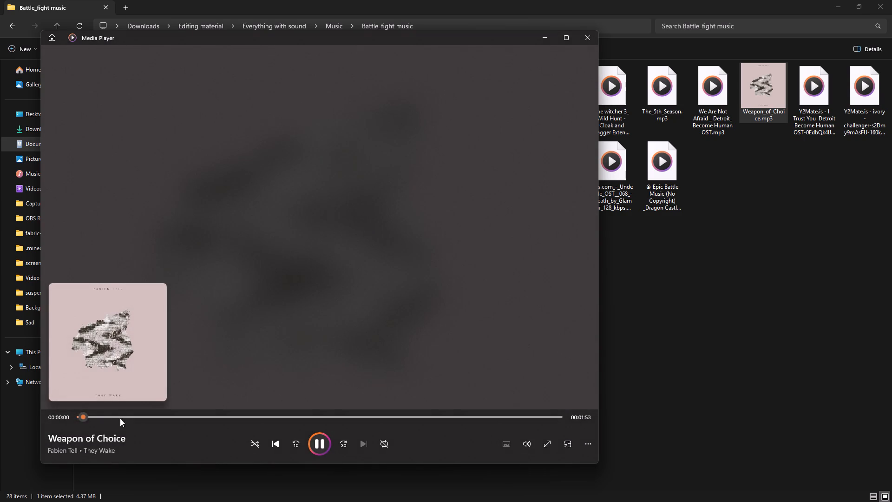
click(120, 418)
click(582, 42)
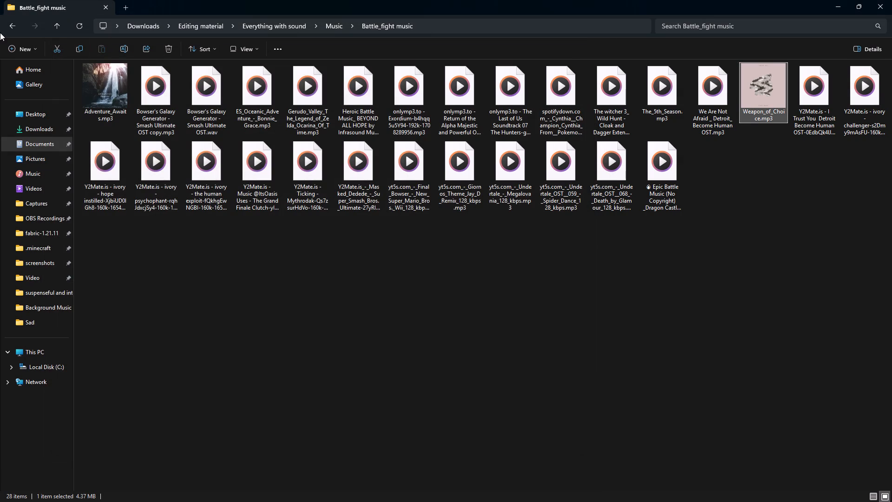
Open the Background Music folder and preview Lost Woods from Ocarina of Time, skipping ahead to about 20 seconds.
click(12, 28)
click(12, 28)
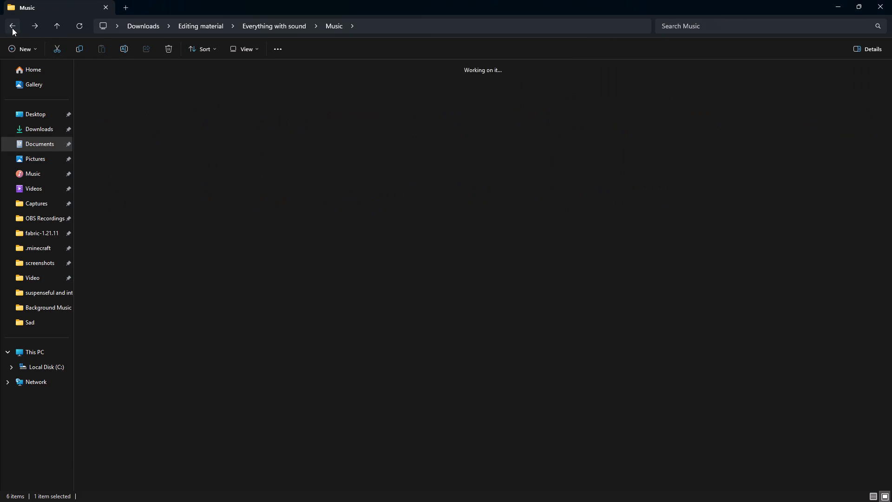
click(250, 222)
double_click(109, 99)
click(256, 278)
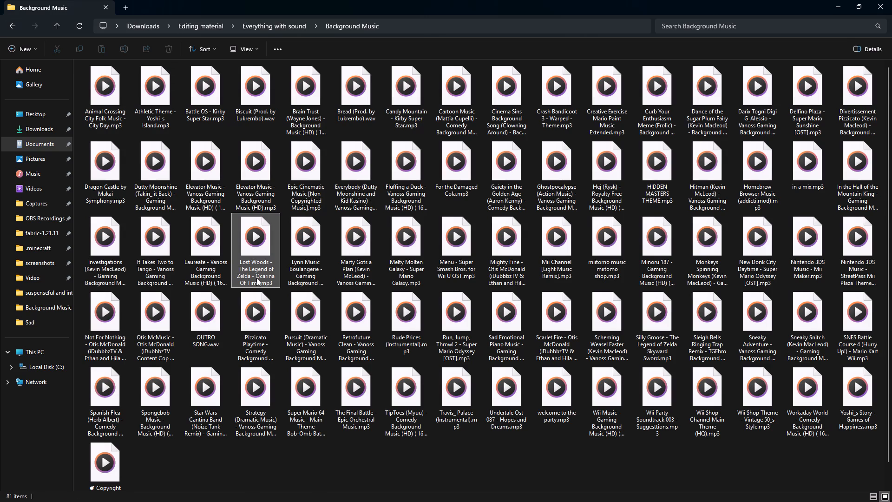
double_click(256, 277)
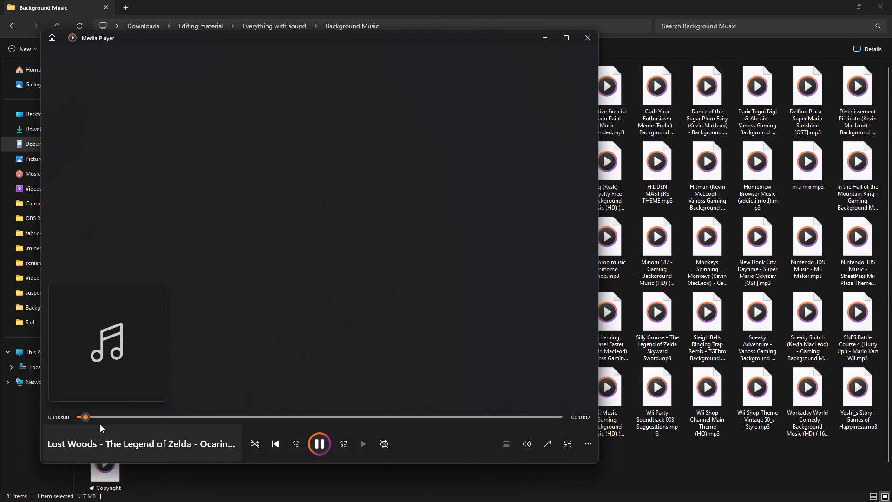
drag(142, 415, 207, 419)
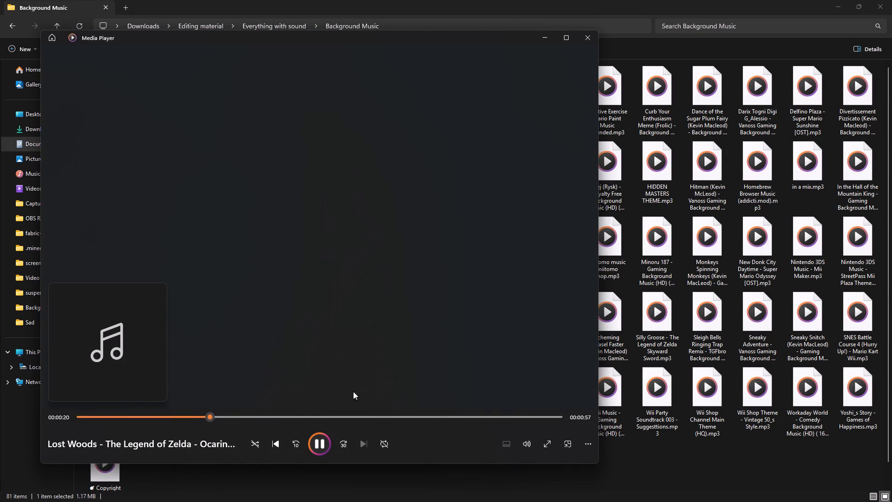
click(588, 38)
Preview Animal Crossing City Folk City Day and Travis_ Palace (Instrumental), skipping ahead in each.
double_click(104, 106)
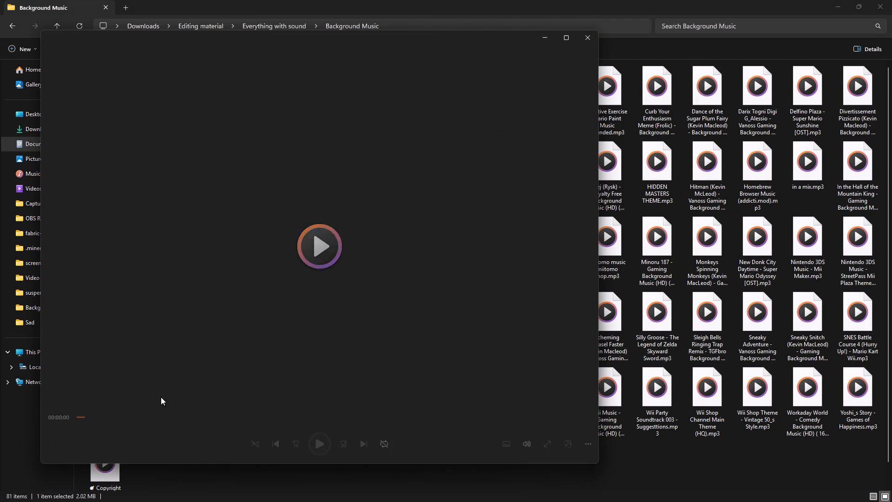
drag(132, 418, 162, 419)
drag(249, 416, 259, 413)
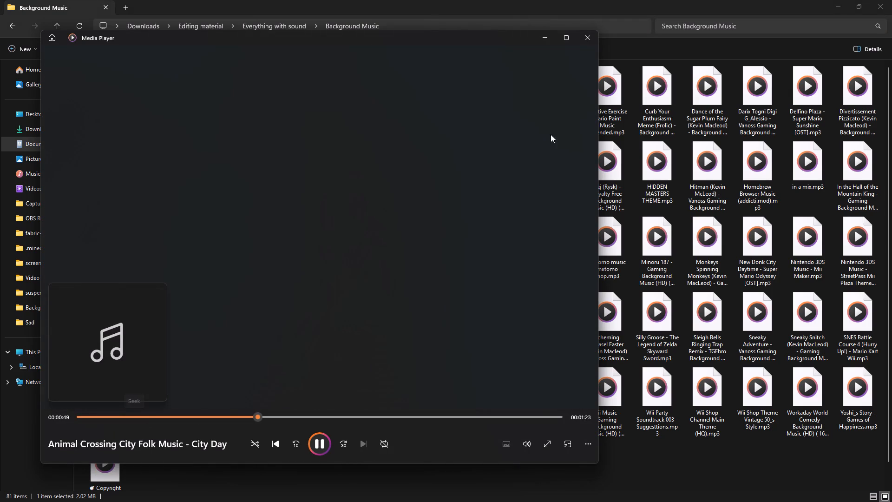
click(590, 34)
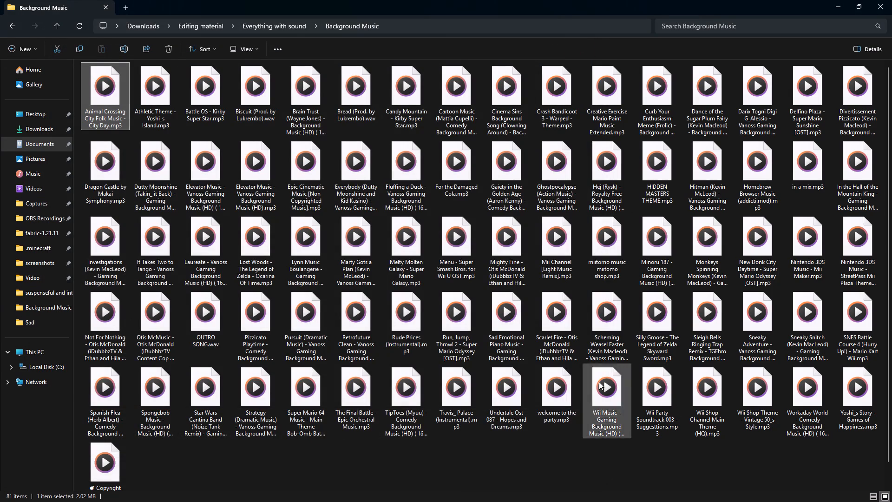
double_click(450, 401)
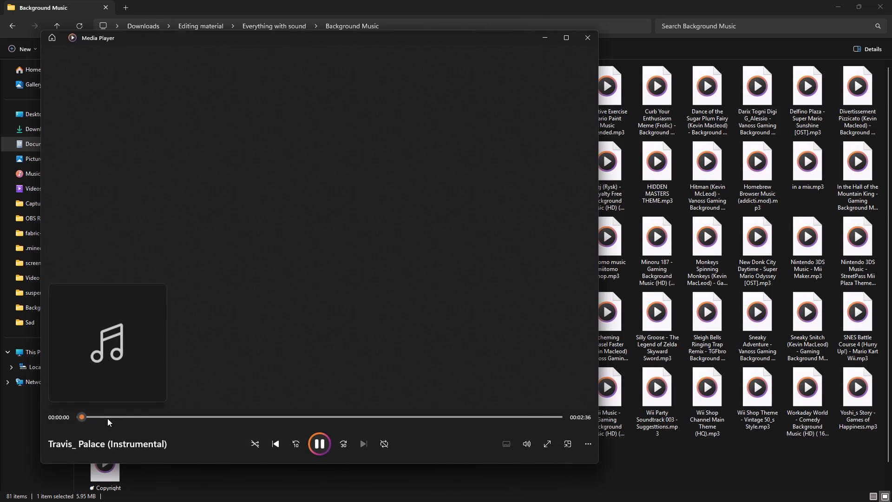
drag(115, 418, 177, 417)
drag(223, 416, 233, 412)
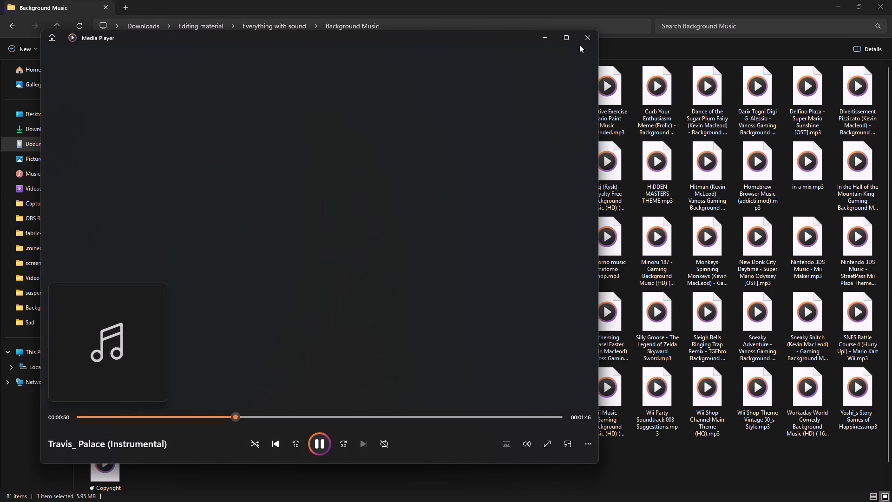
click(587, 40)
Switch to Adobe Premiere and play the sequence from 00:25:55:011, where the background music ends.
click(595, 499)
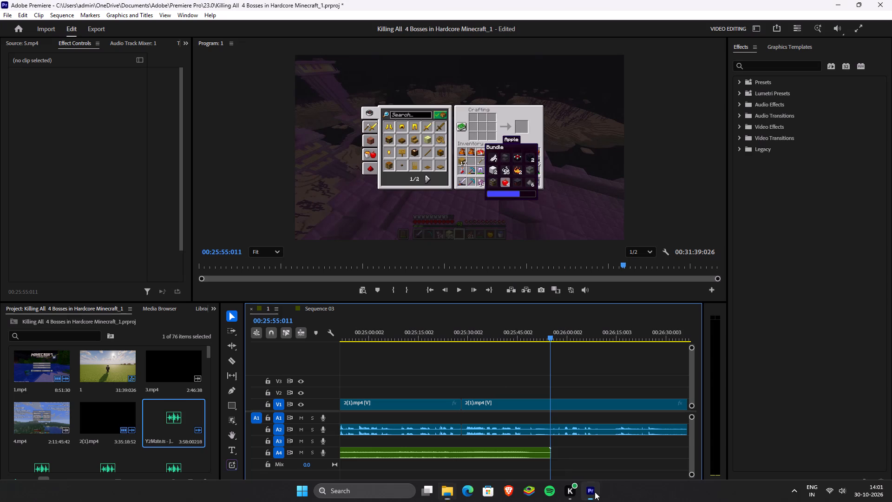
click(502, 347)
key(space)
click(524, 359)
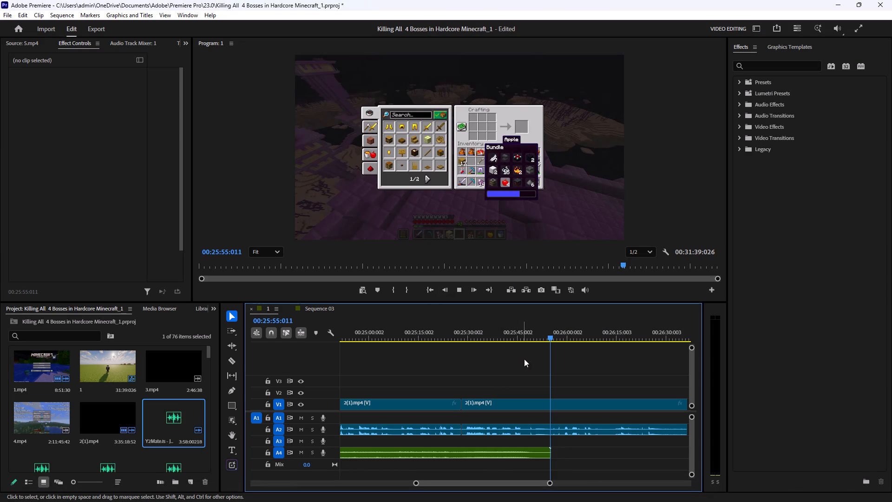
click(457, 294)
click(457, 293)
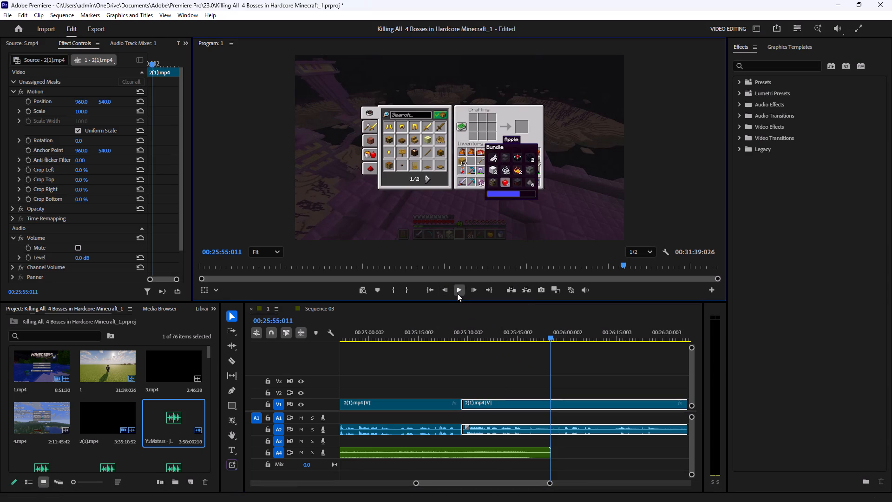
click(623, 374)
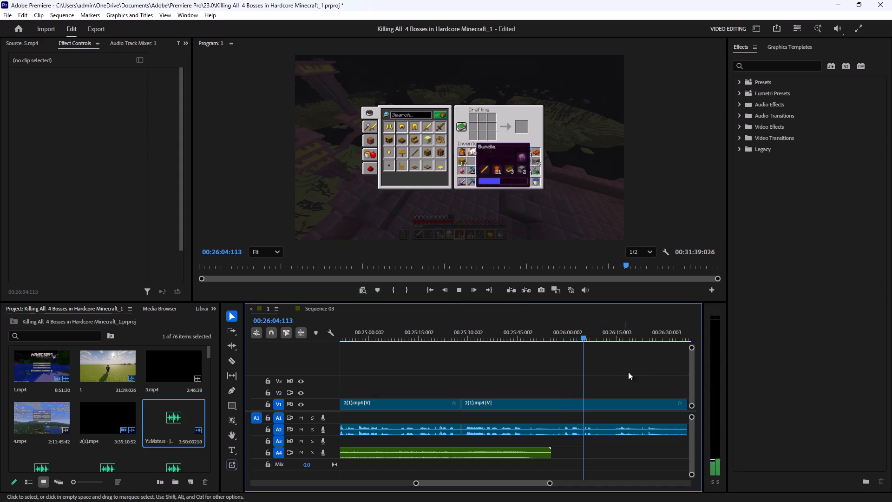
click(459, 286)
Scrub and replay the inventory-sorting footage between about 00:25:50 and 00:26:12 to examine its pacing and audio.
drag(571, 337, 537, 350)
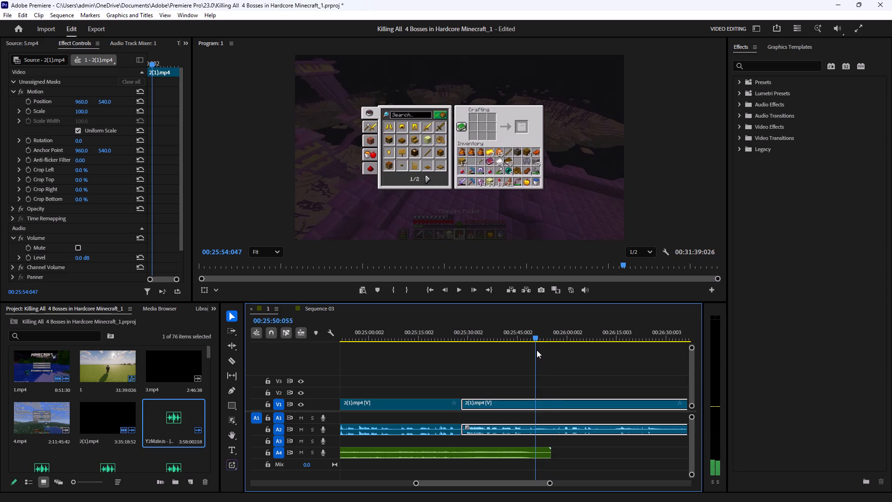
drag(537, 350, 544, 353)
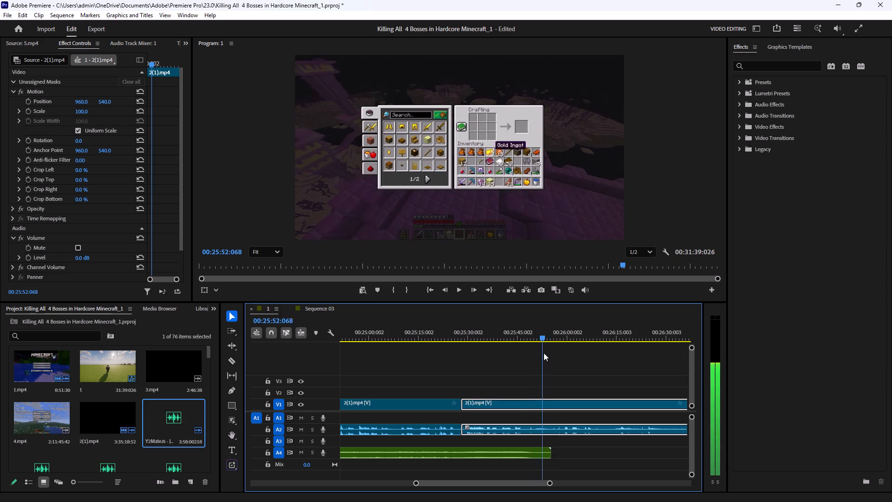
drag(544, 353, 561, 354)
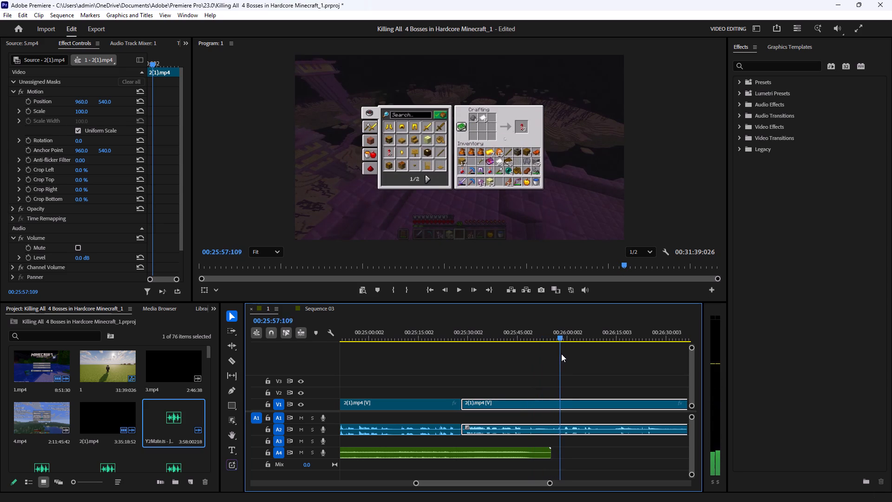
drag(561, 354, 579, 355)
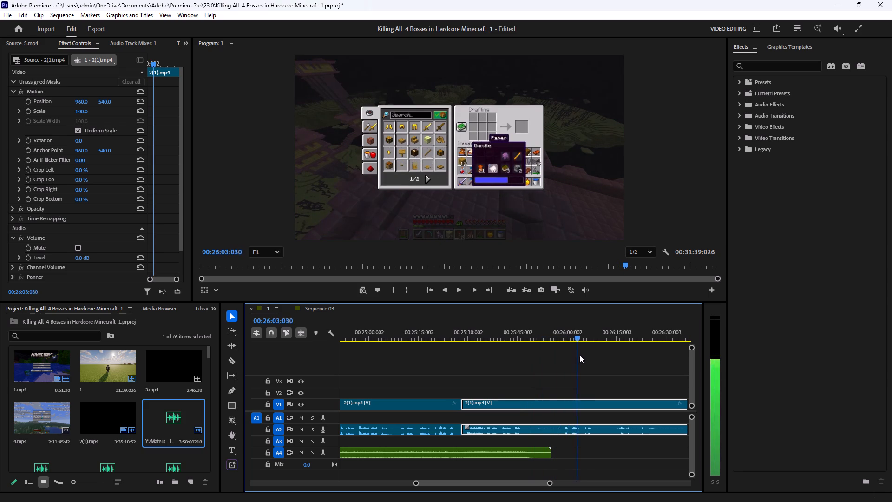
drag(579, 355, 607, 354)
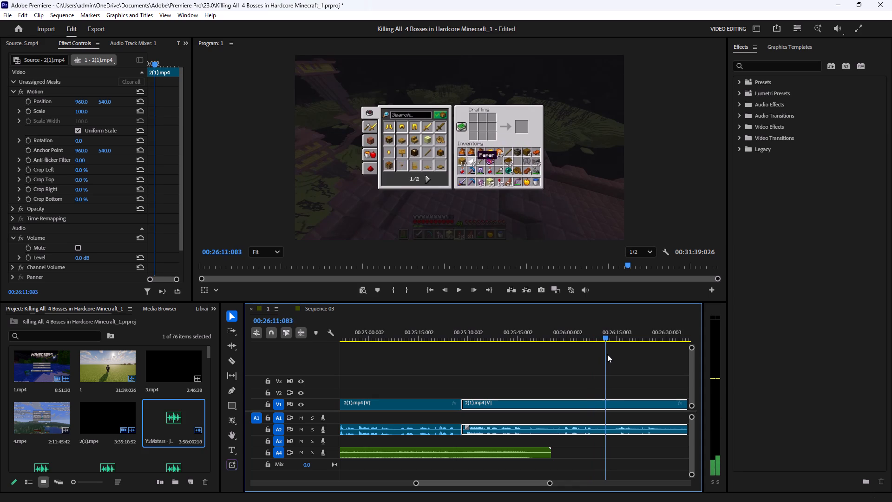
drag(607, 354, 554, 362)
click(458, 291)
click(670, 373)
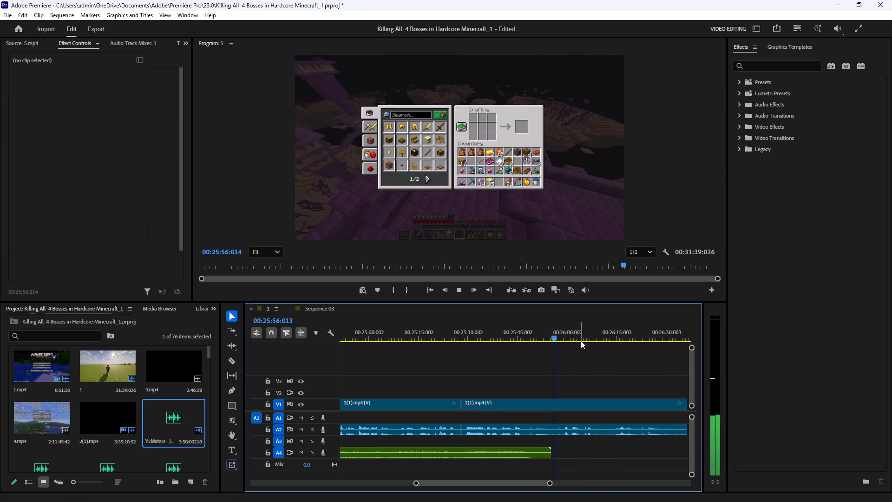
click(576, 340)
click(462, 285)
click(637, 361)
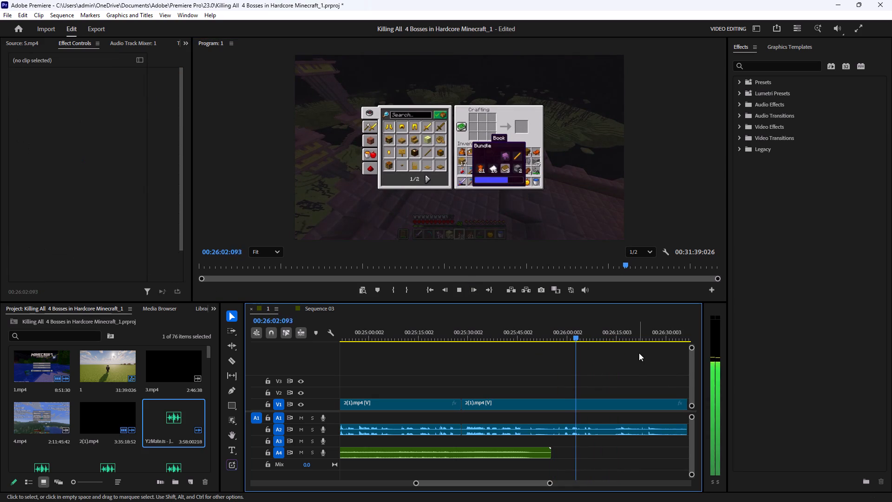
click(627, 368)
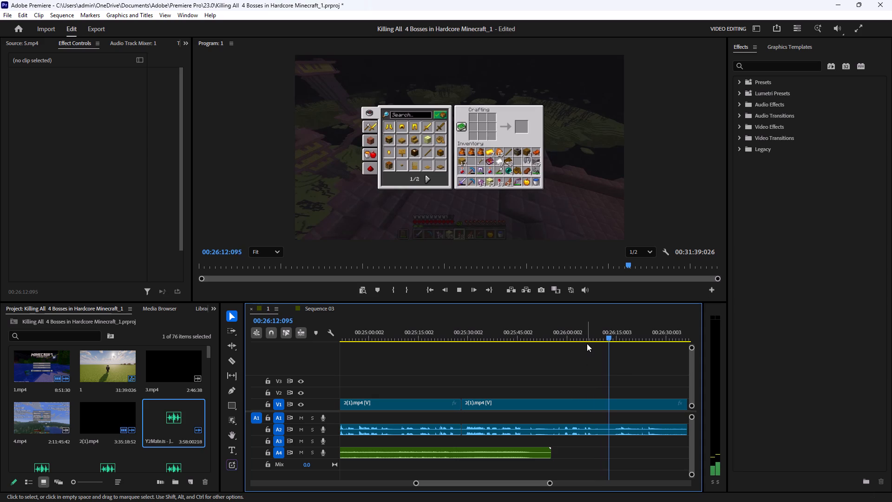
Split the 2(1).mp4 video clip with the Razor tool at about 00:25:58:090.
drag(587, 338, 569, 347)
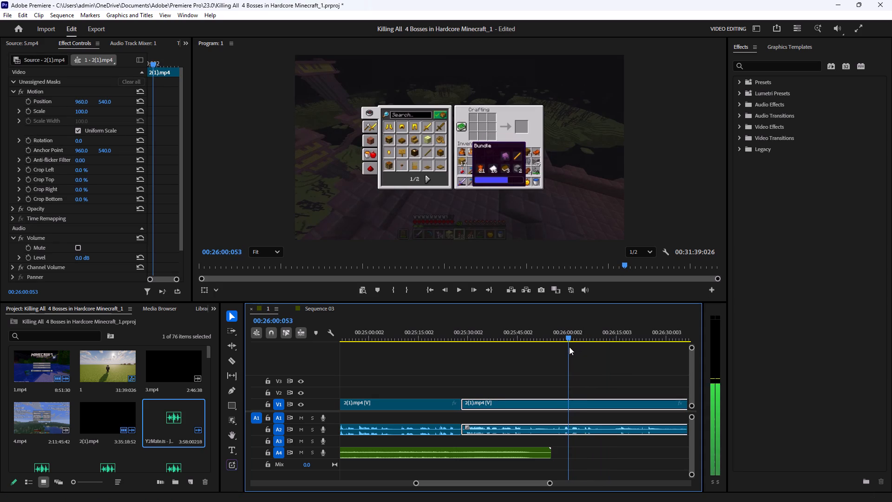
drag(569, 347, 562, 352)
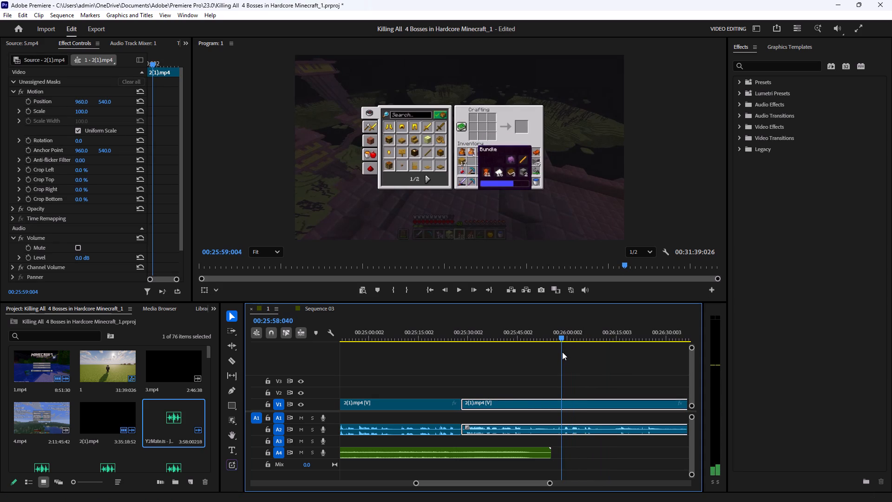
drag(562, 352, 564, 352)
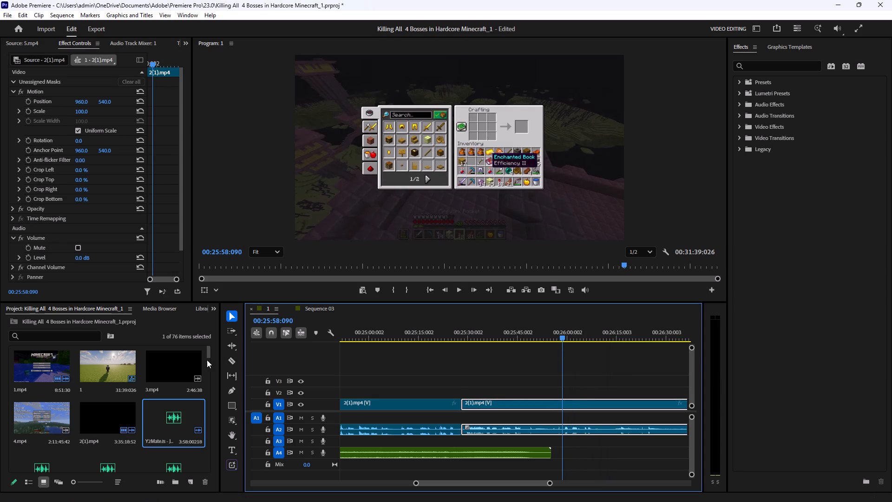
key(c)
click(564, 398)
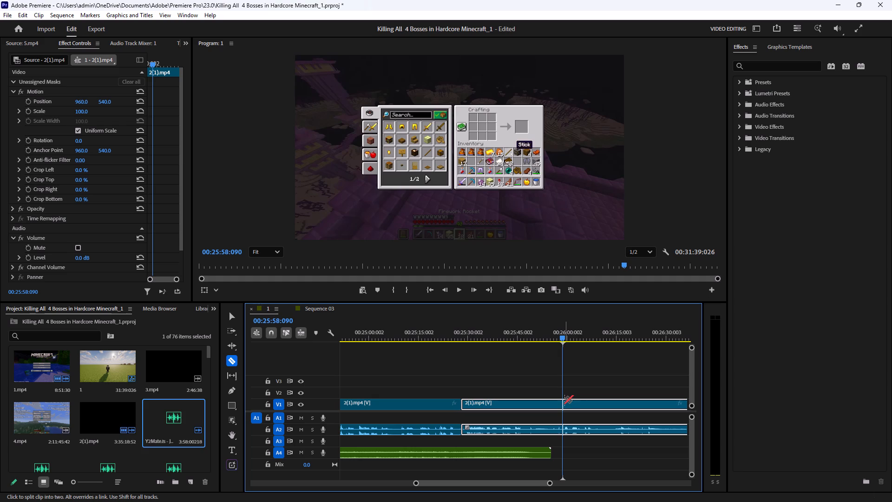
Cut the 2(1).mp4 clip with the Razor tool at 00:25:58:090 and 00:26:13:096 to isolate the inventory footage between them.
click(562, 403)
drag(564, 338, 597, 338)
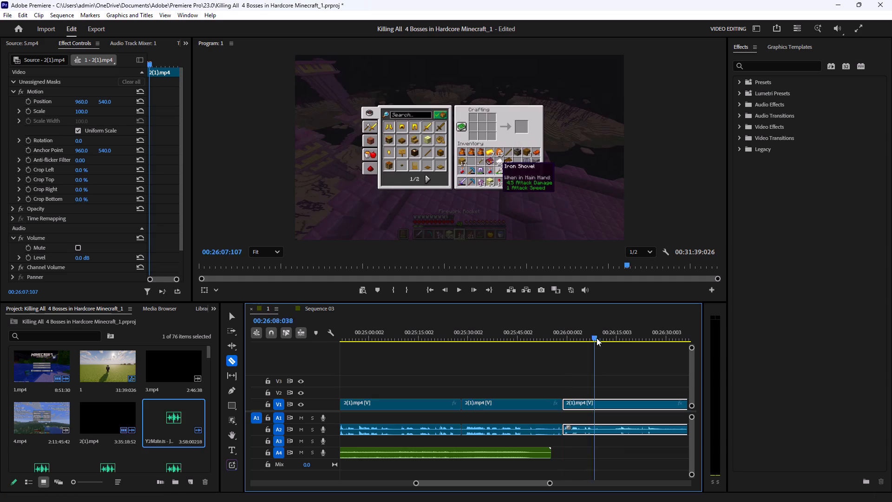
drag(597, 338, 643, 351)
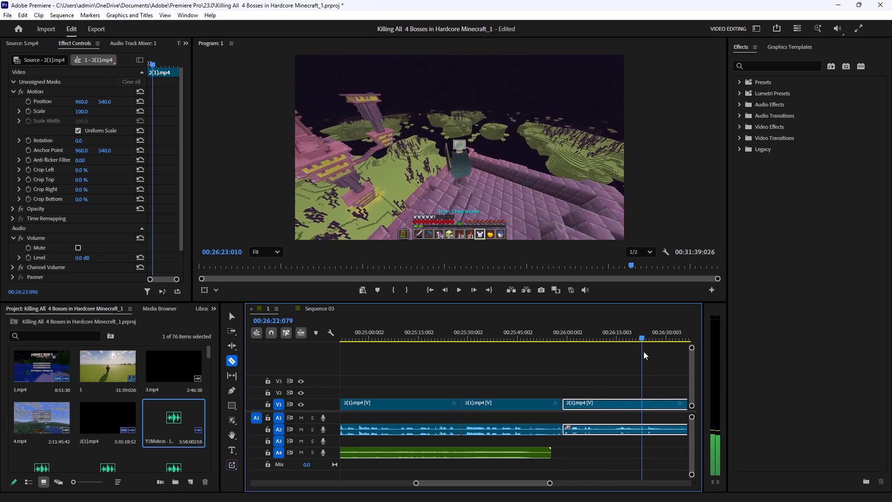
drag(643, 351, 615, 363)
click(612, 404)
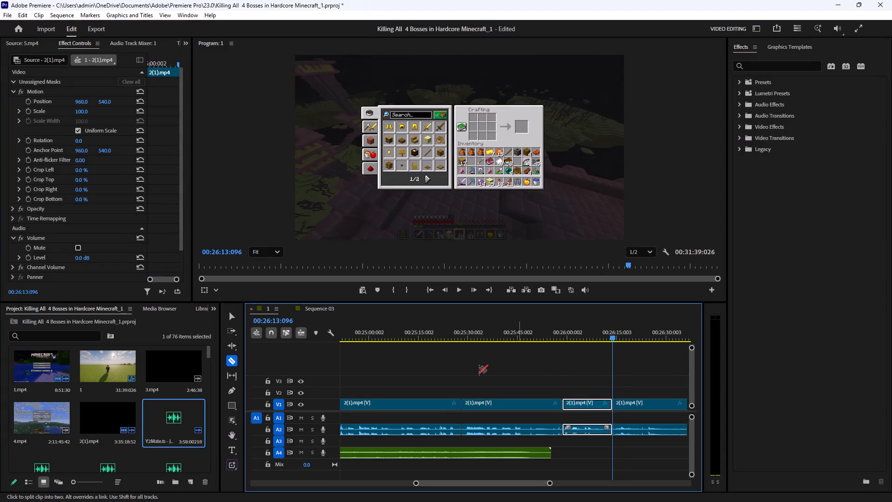
Delete the isolated inventory segment between the two cuts and close the gap it leaves on the timeline.
click(230, 318)
drag(596, 374, 590, 450)
key(BackSpace)
click(589, 405)
key(BackSpace)
Trim the start of the 2(1).mp4 clip after the cut to 00:26:07:014 and move it back against the preceding clip.
click(559, 331)
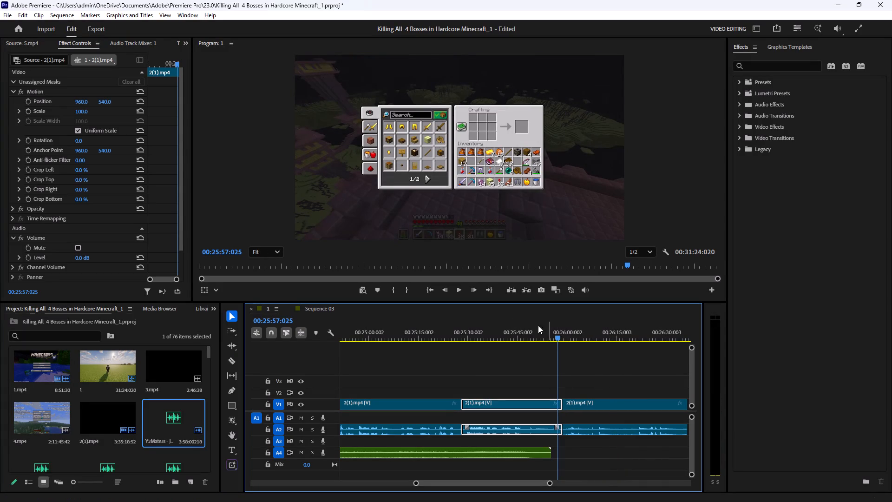
click(461, 292)
click(602, 373)
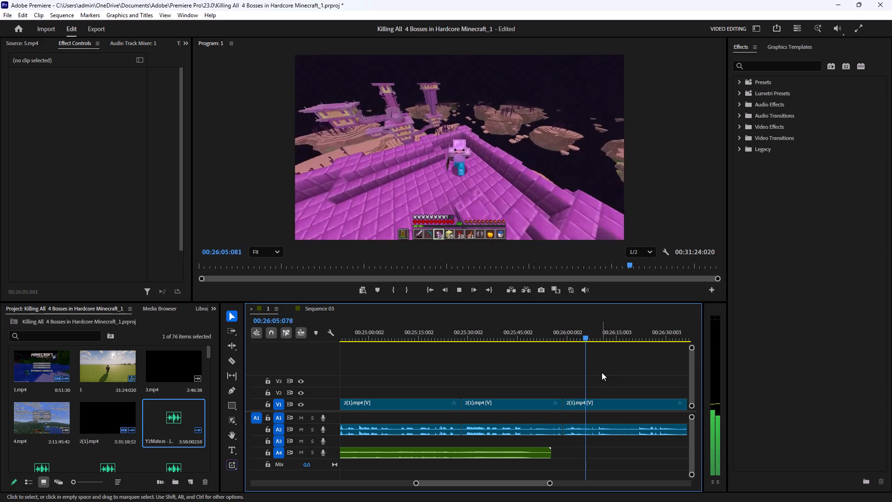
key(space)
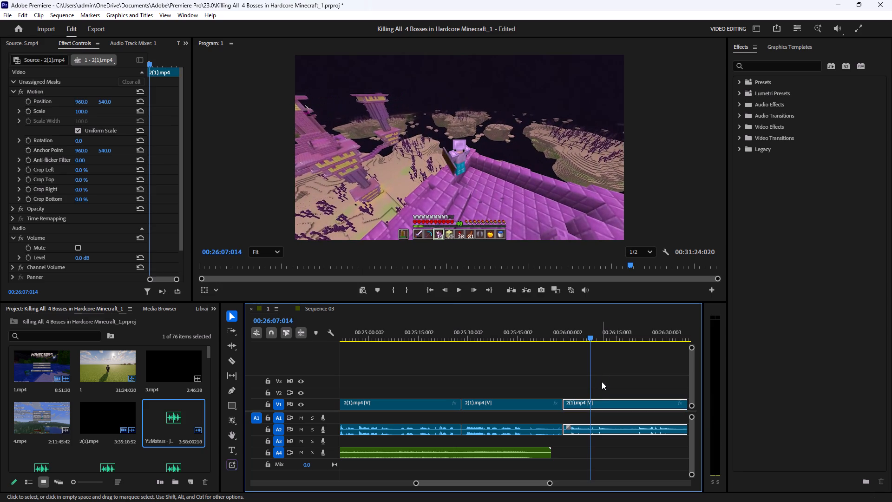
drag(565, 403, 594, 406)
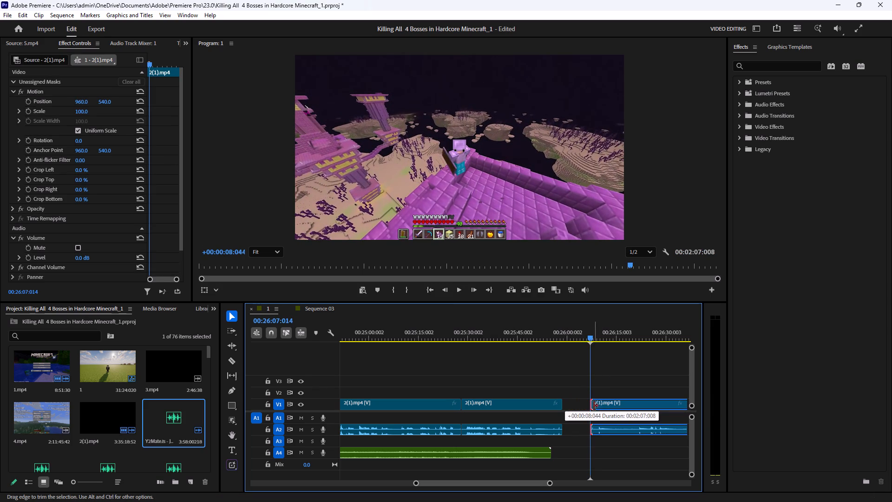
drag(594, 406, 597, 410)
drag(624, 406, 590, 407)
Play the sequence from about 00:25:57:008 to review the new join into the elytra flight footage.
click(547, 313)
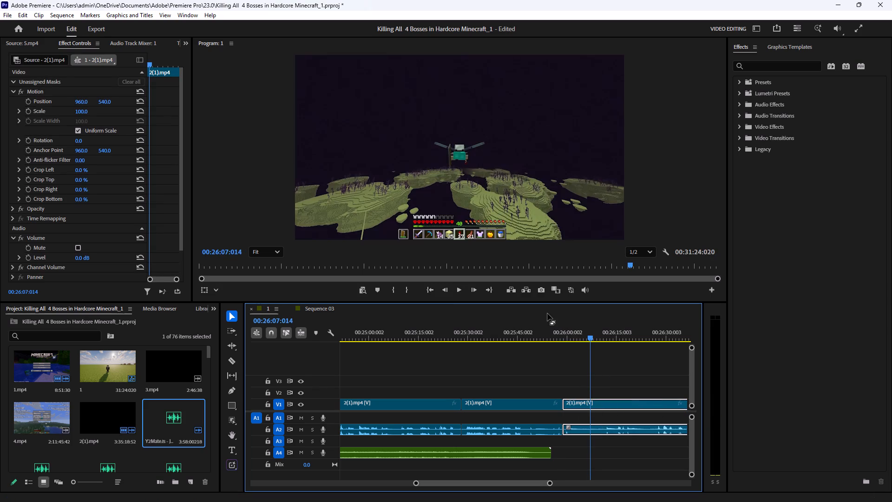
click(558, 329)
click(617, 364)
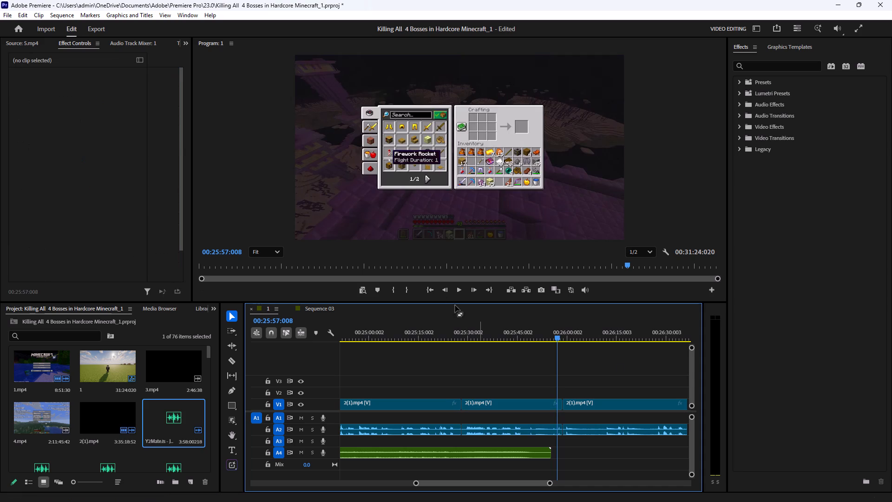
click(464, 287)
click(623, 365)
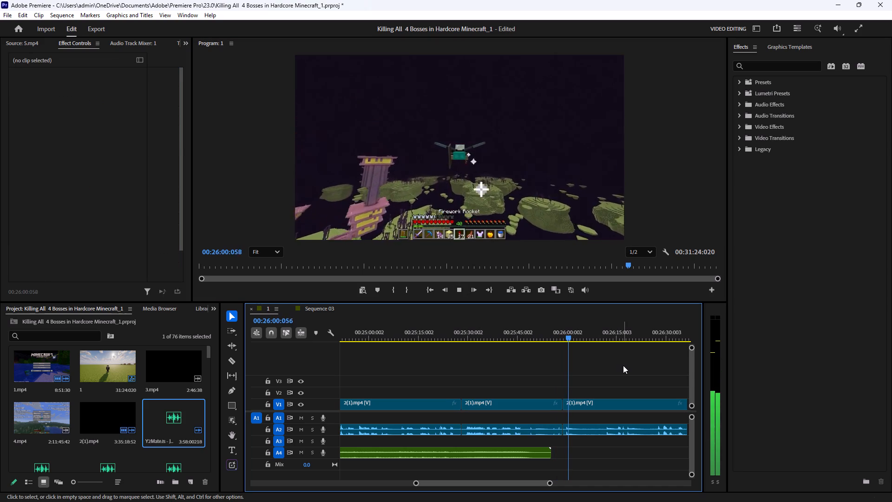
click(623, 366)
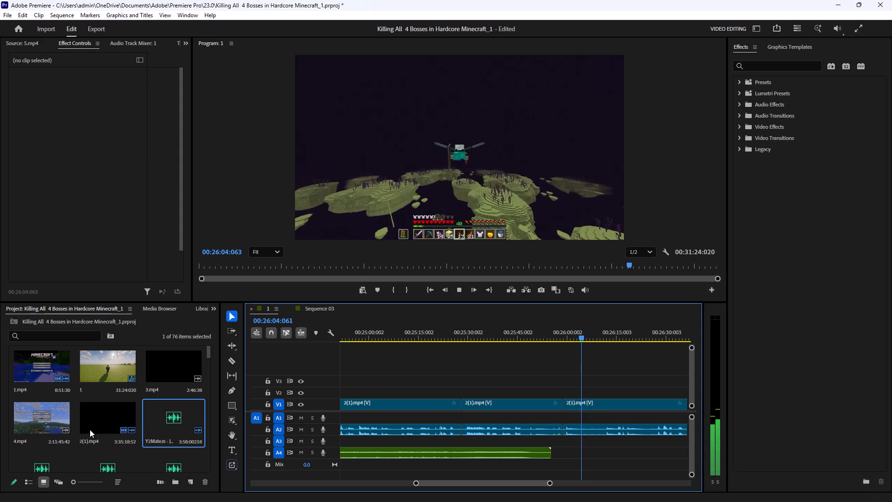
Find the music files in the project bin, preview Horologium_Mythrodak.mp3 from its start, and load Evil.mp3 for preview at its start.
scroll(147, 421, down, 18)
scroll(147, 421, down, 8)
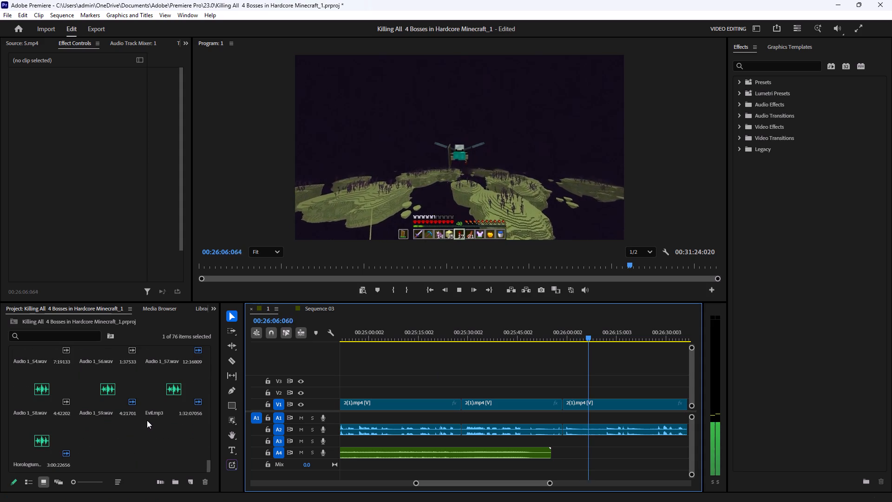
scroll(147, 420, down, 5)
double_click(31, 447)
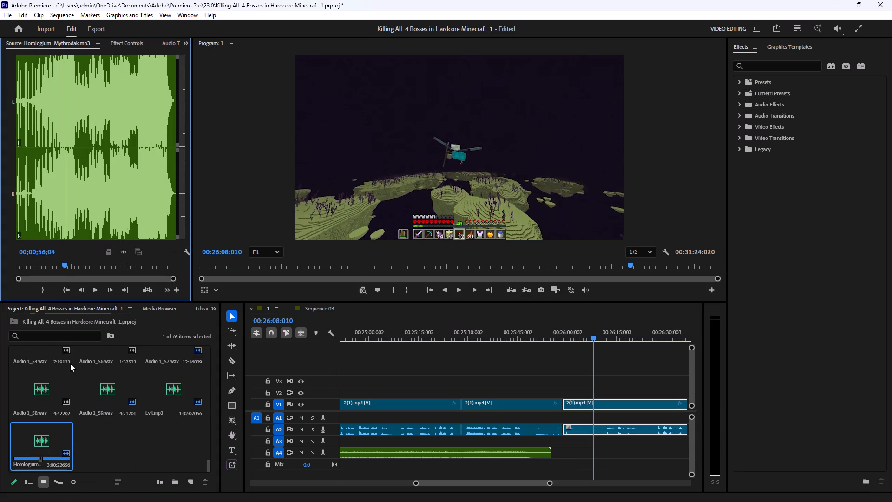
click(92, 286)
drag(57, 266, 0, 267)
click(97, 294)
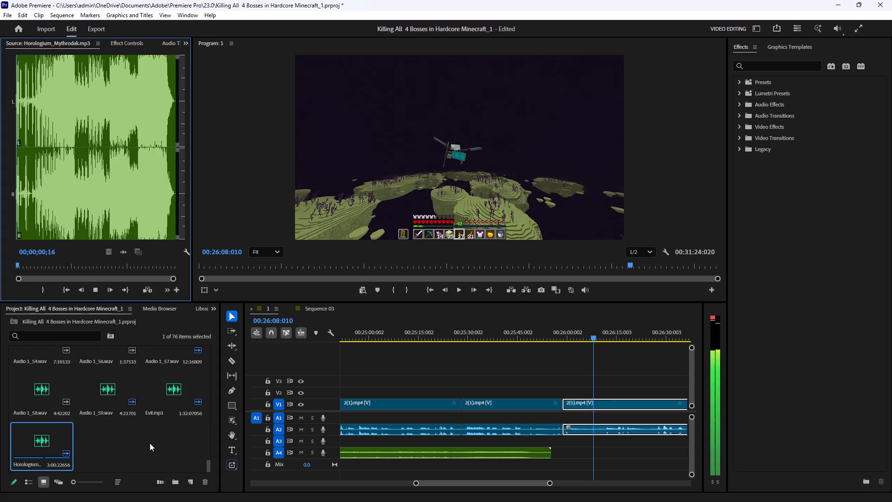
double_click(160, 392)
click(93, 293)
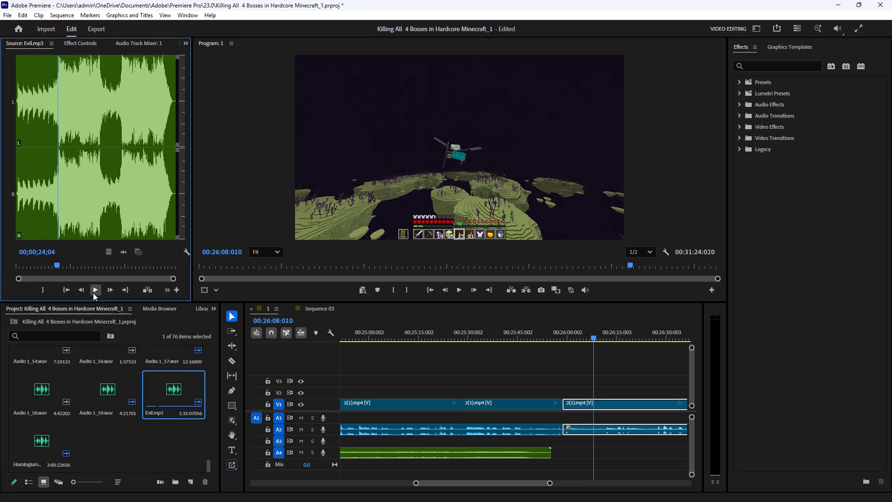
drag(56, 264, 0, 265)
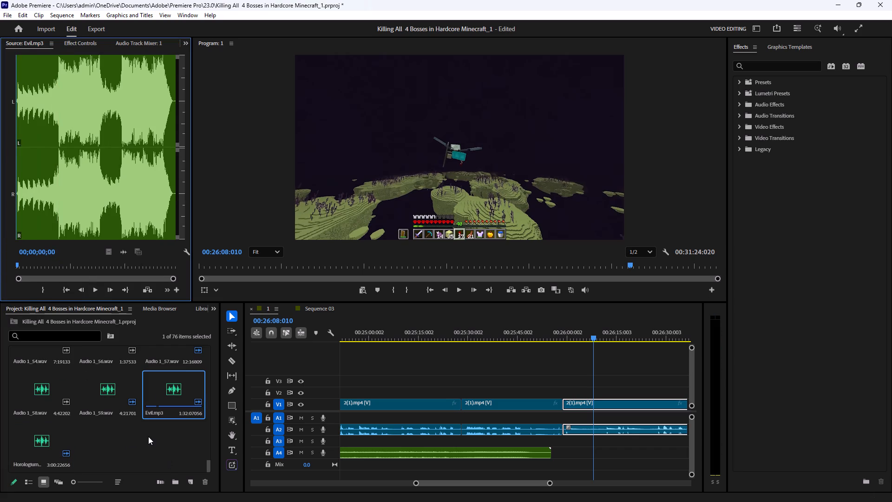
Preview Animal Crossing City Folk Music - City Day.mp3 from its start and at about 7 seconds, and browse the bin for other tracks.
scroll(148, 436, up, 2)
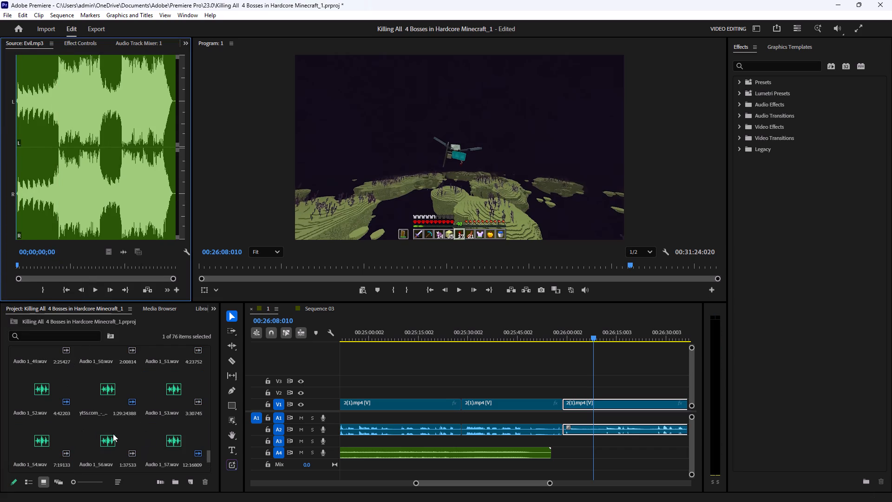
scroll(113, 434, up, 3)
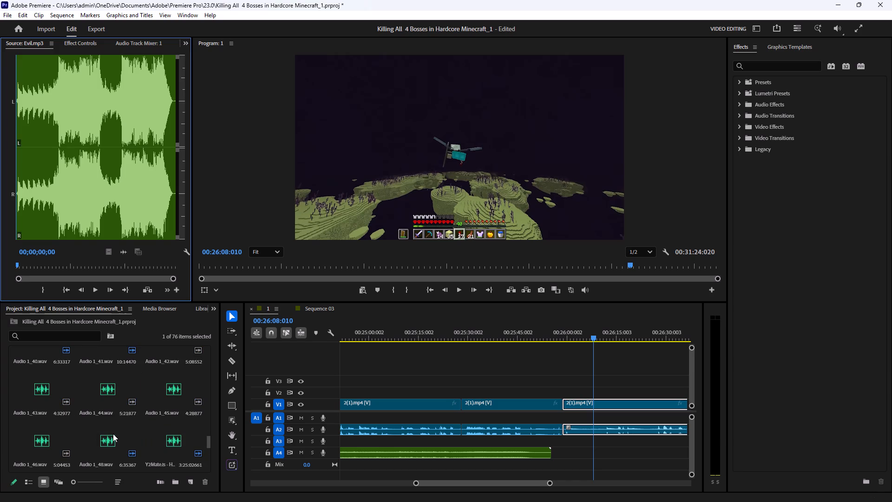
scroll(113, 434, up, 5)
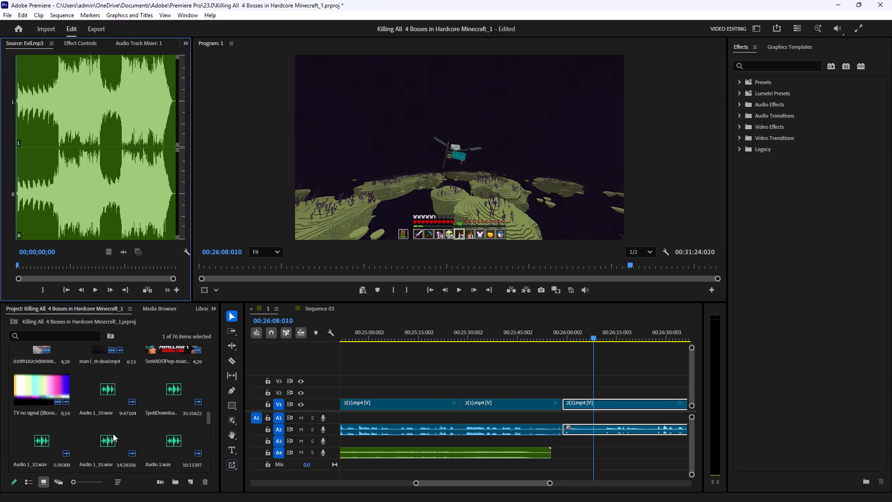
scroll(113, 434, up, 2)
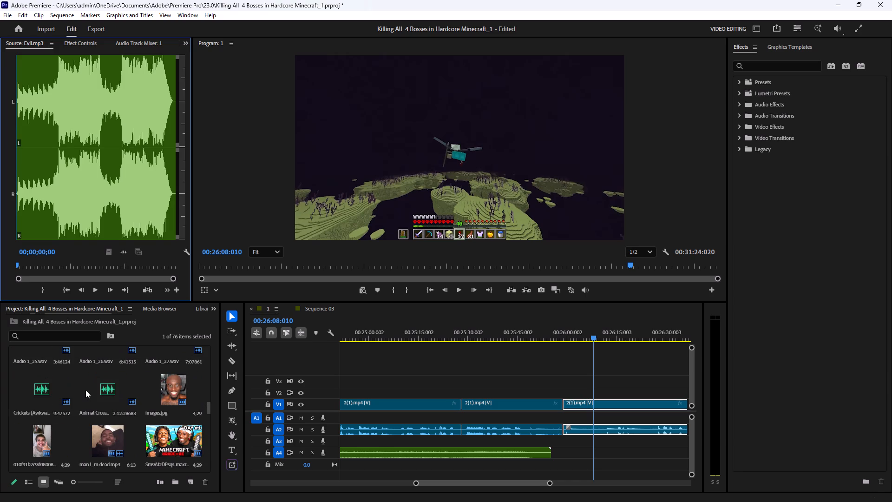
double_click(93, 390)
click(95, 287)
drag(53, 268, 45, 267)
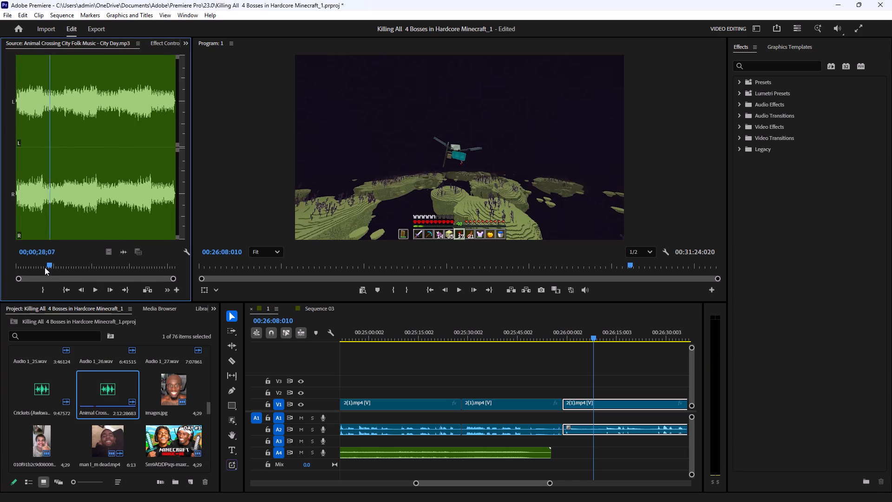
drag(45, 267, 0, 265)
click(92, 292)
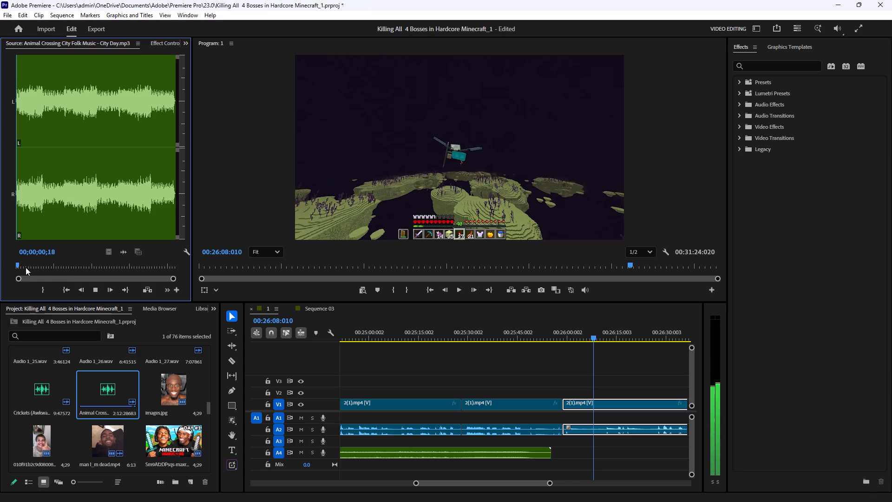
click(26, 267)
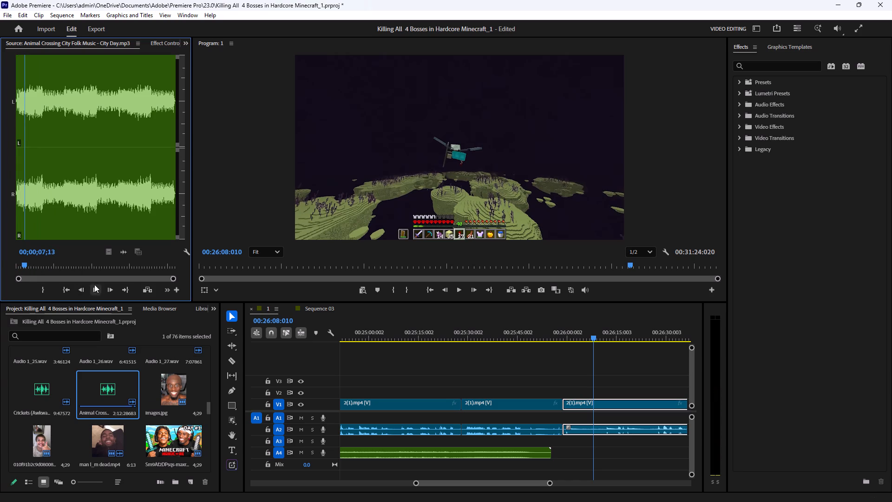
click(94, 286)
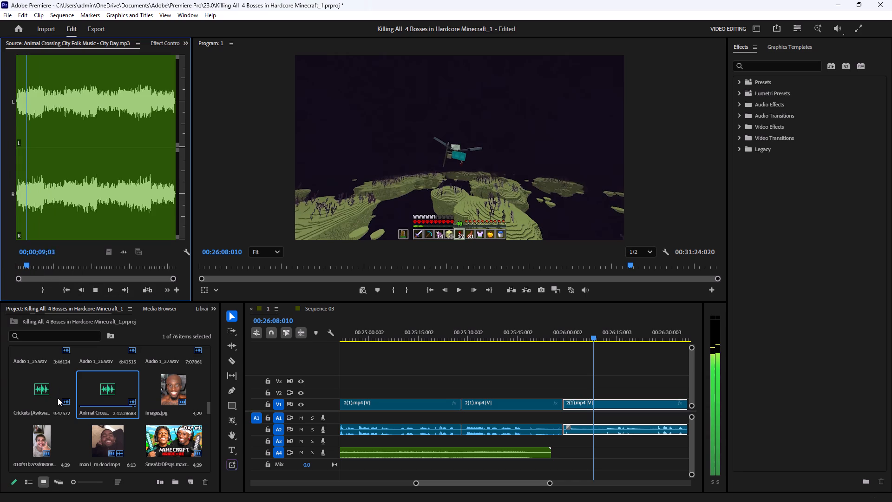
click(43, 384)
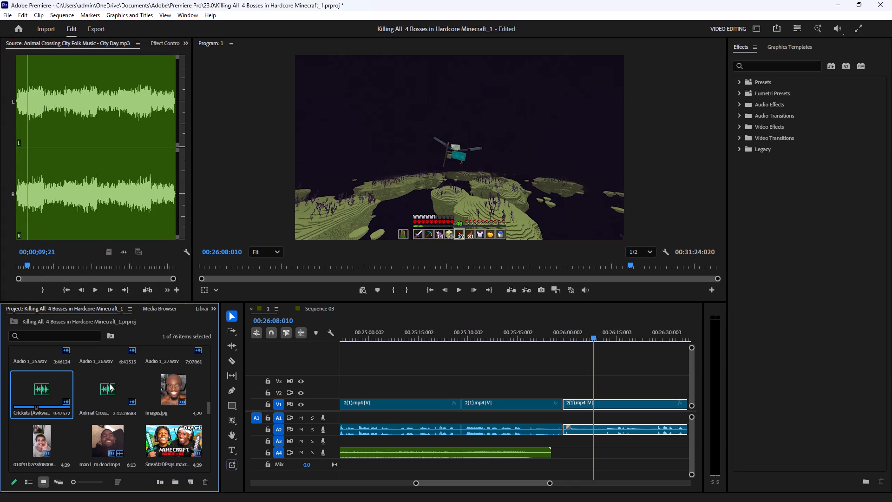
scroll(122, 392, up, 1)
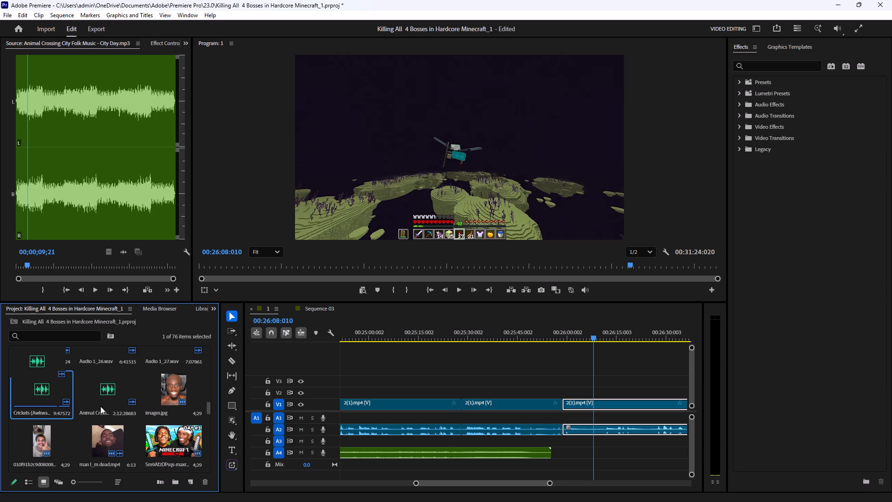
scroll(164, 418, up, 1)
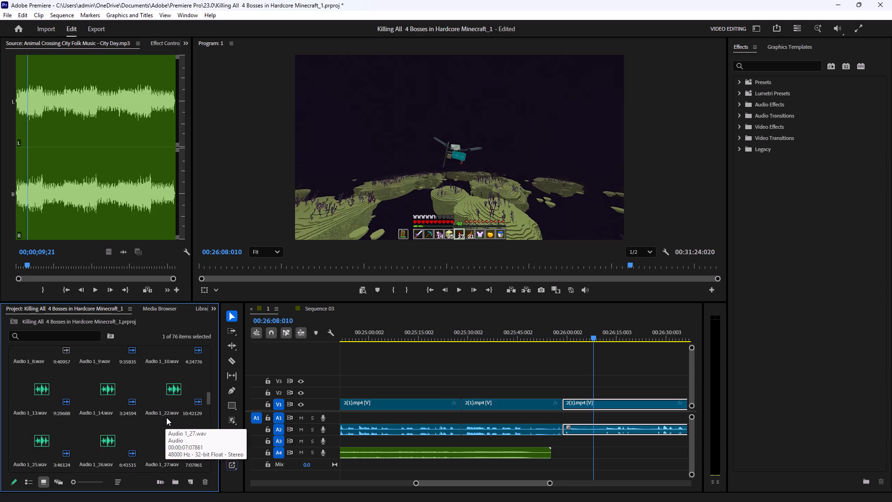
scroll(166, 417, up, 2)
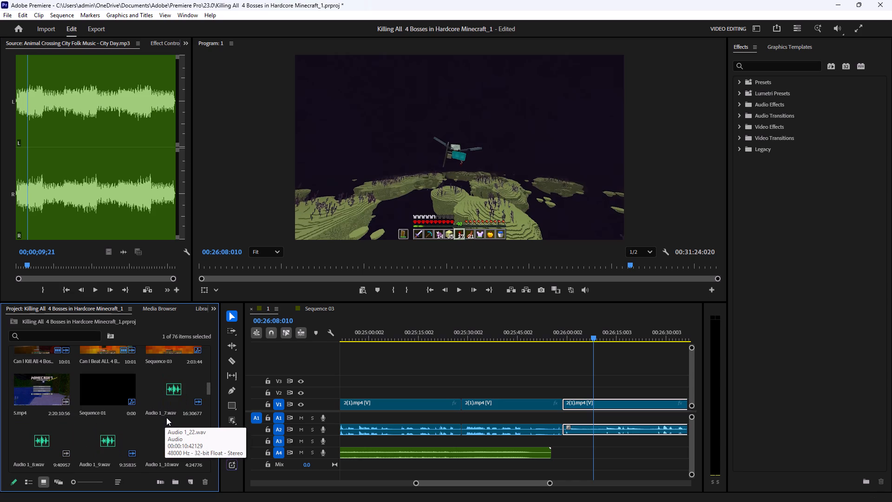
Save the project.
key(ctrl+s)
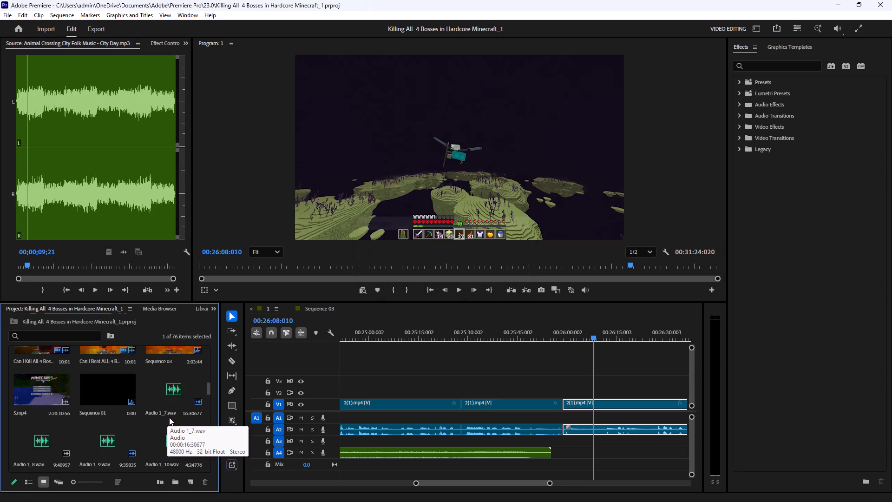
Preview the ivory - člověk music track from its start, at about 21 seconds, and at about 1:13.
scroll(133, 428, up, 3)
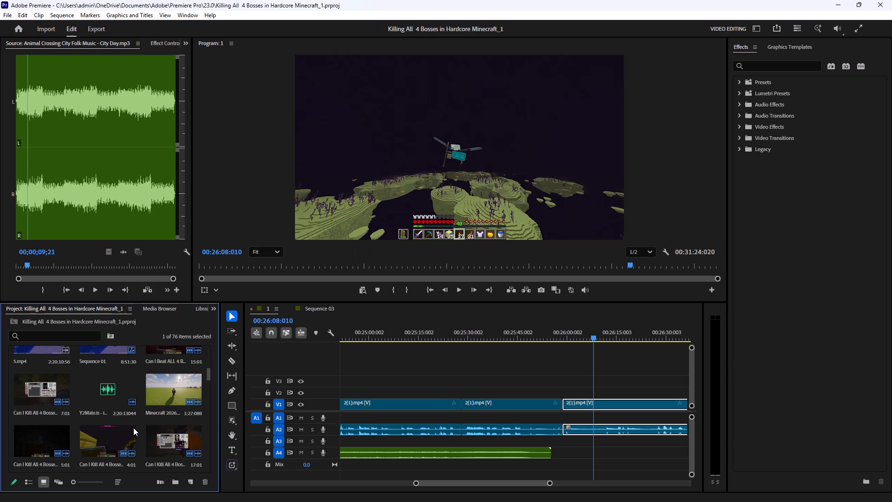
double_click(104, 397)
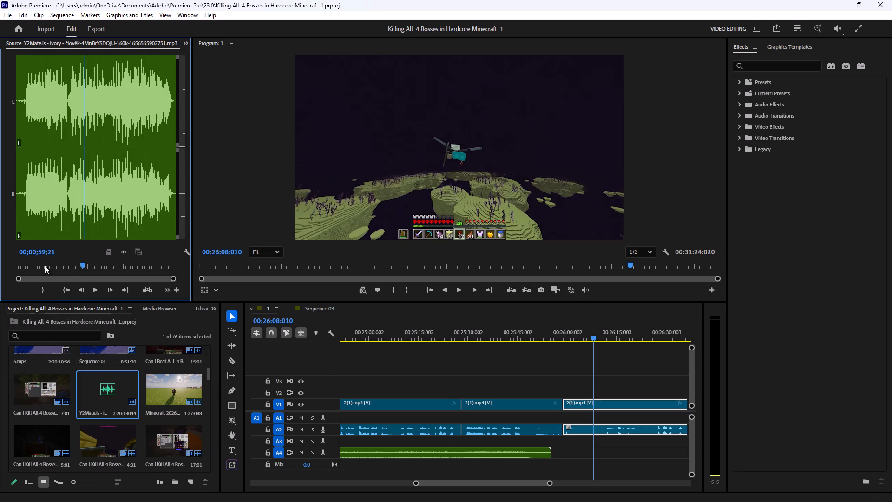
drag(78, 264, 0, 260)
click(98, 293)
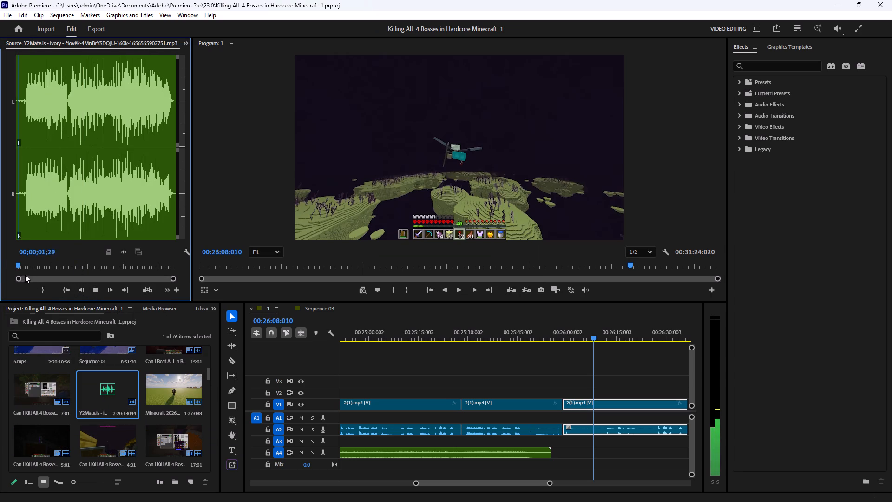
click(27, 261)
click(41, 262)
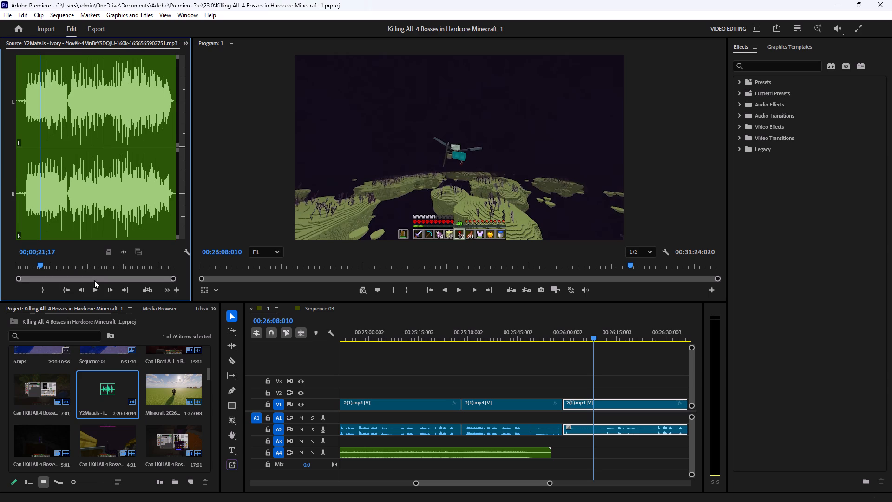
click(96, 287)
click(66, 266)
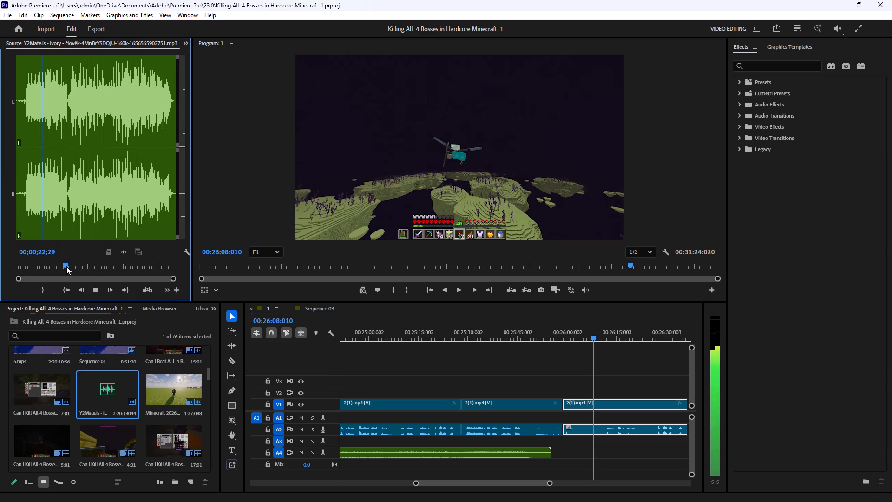
click(99, 266)
click(95, 287)
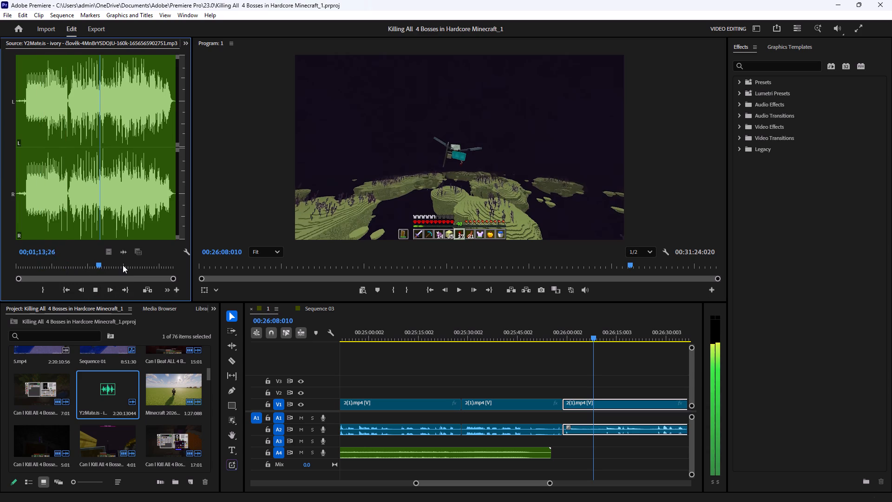
Browse back through the project bin for other audio and preview orb.mp3, returning it to its start.
scroll(162, 410, up, 1)
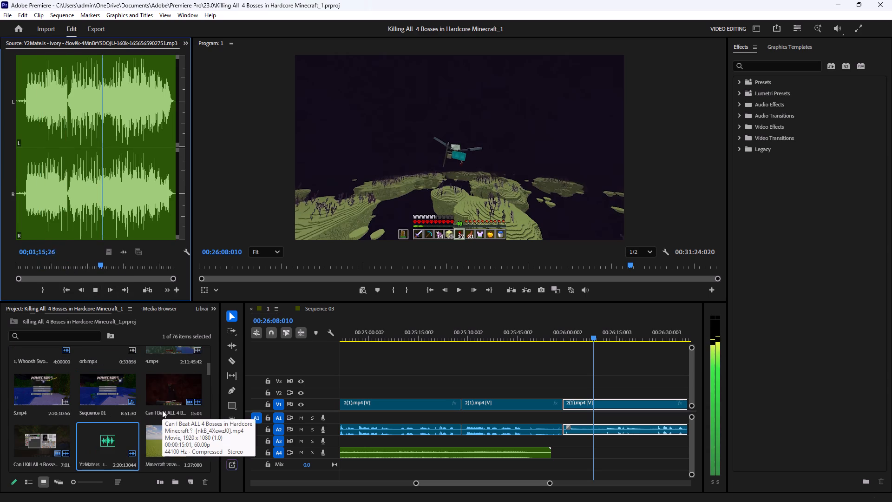
scroll(137, 404, up, 1)
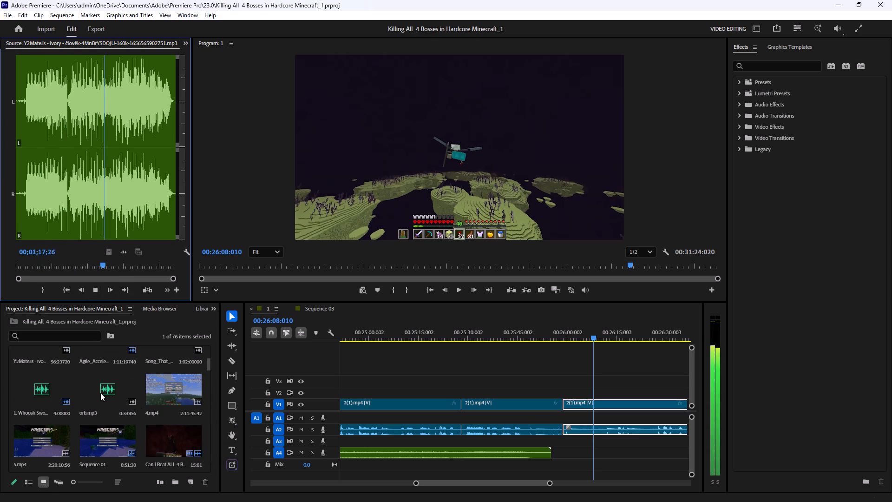
double_click(100, 393)
click(96, 288)
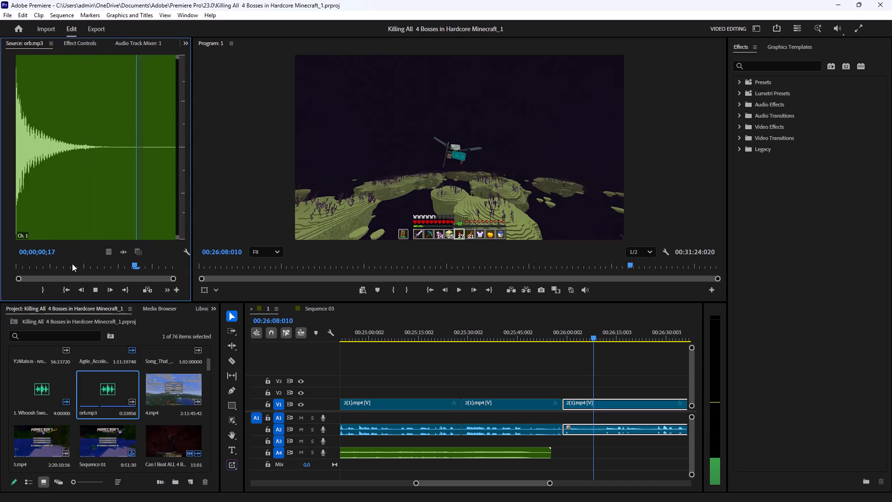
drag(54, 264, 2, 268)
click(36, 398)
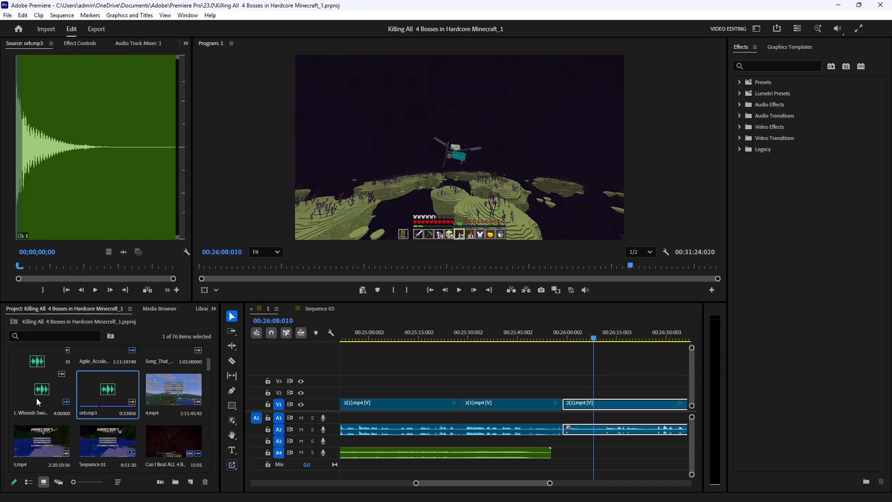
Preview Agile_Accelerando_Tumble.mp3 at about 43 and 14 seconds, and return it to its start.
scroll(138, 387, up, 1)
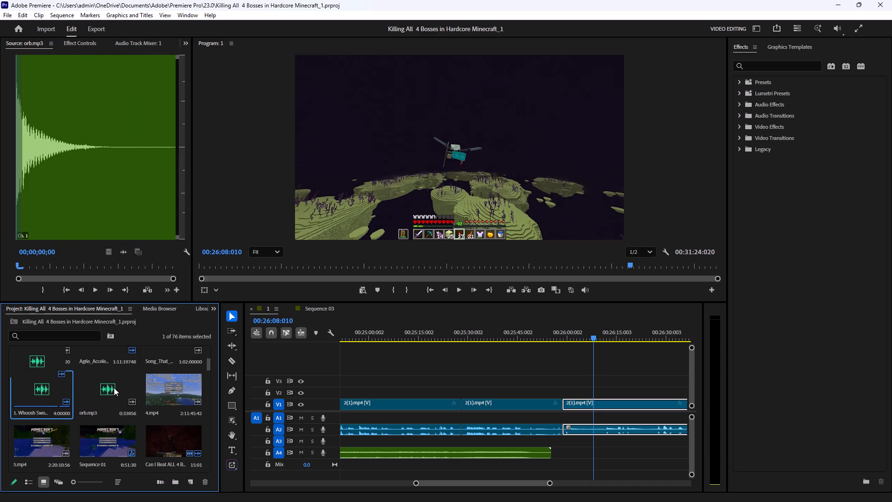
click(114, 388)
double_click(114, 387)
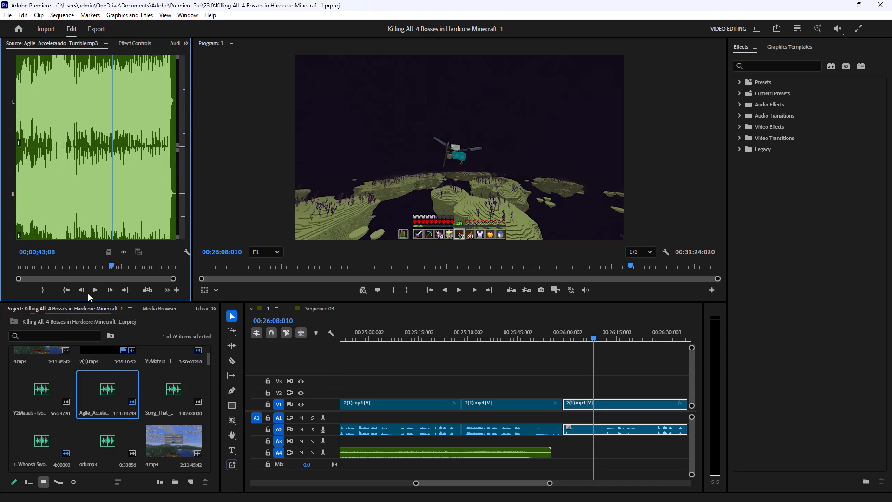
click(92, 291)
click(48, 262)
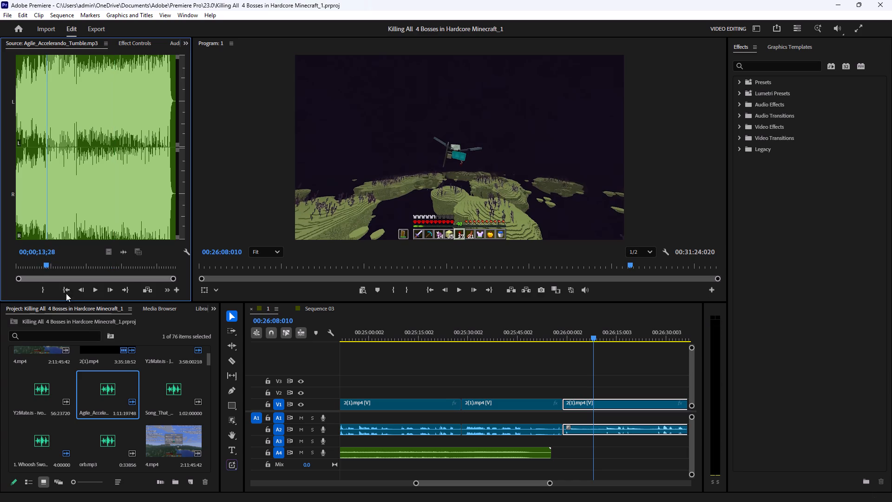
click(92, 290)
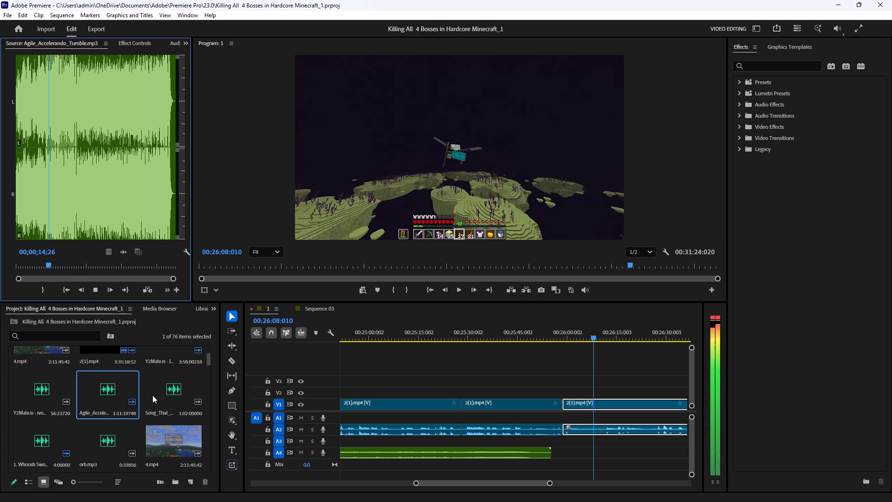
click(170, 394)
click(150, 394)
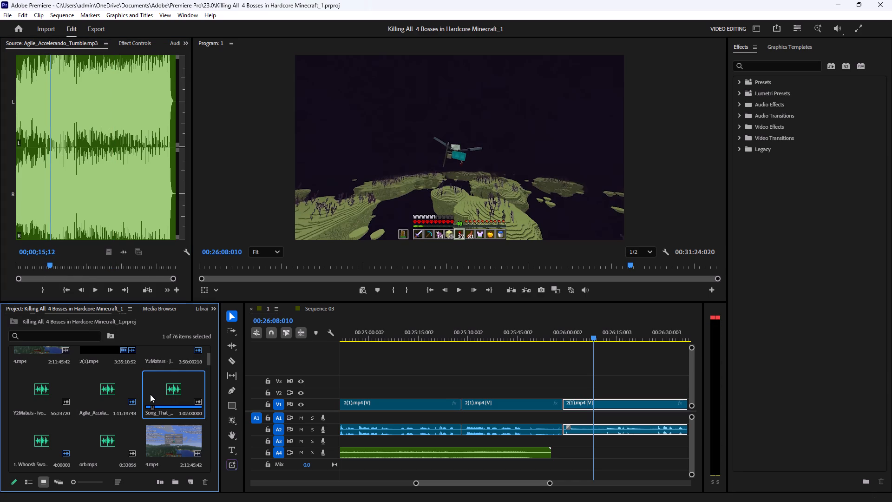
click(92, 290)
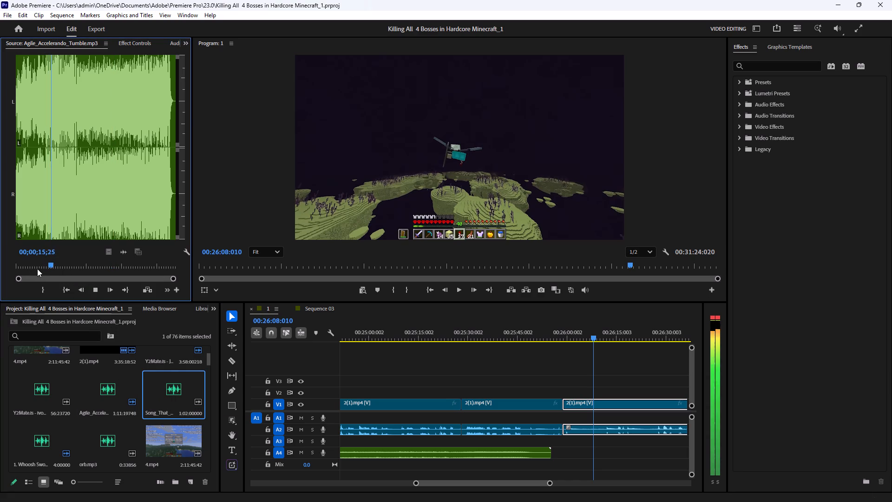
drag(41, 266, 0, 265)
Preview Song_That_Might_Play_When_You_Fight_Sans.mp3 from its start and at about 12 seconds.
double_click(168, 396)
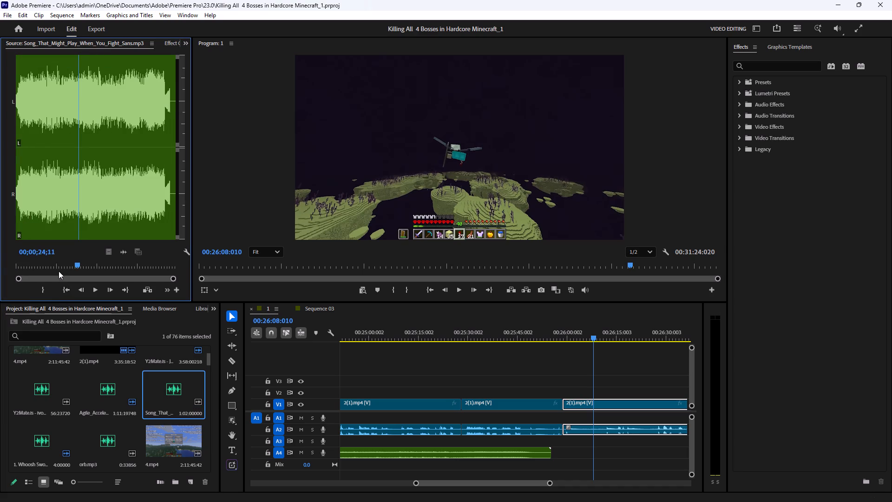
drag(63, 264, 0, 262)
click(99, 289)
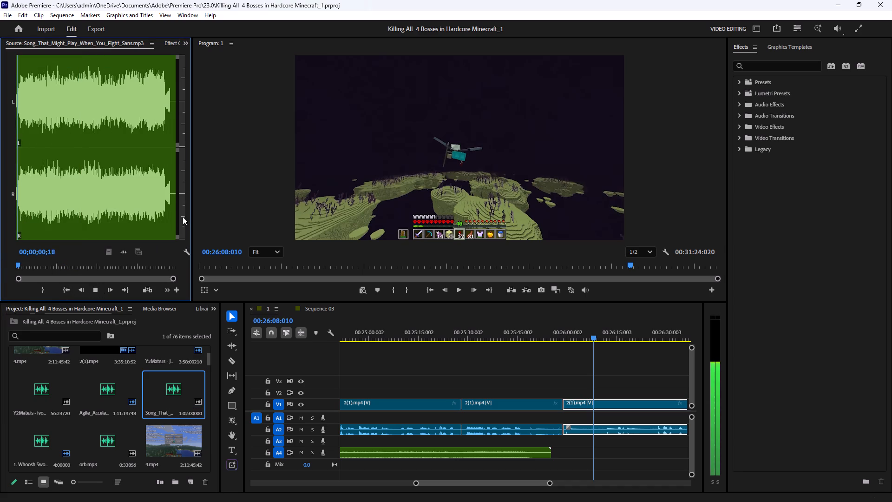
click(47, 263)
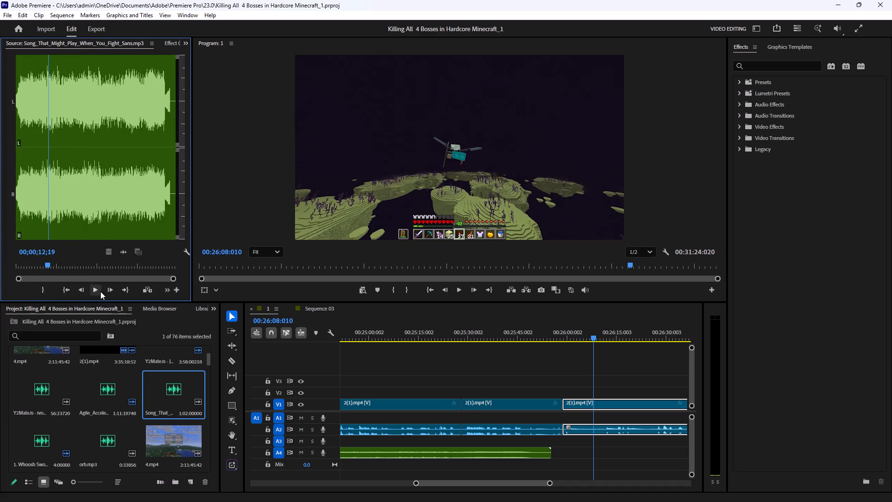
click(94, 291)
Preview the ivory - rumble (unused) track from its start, at about 13 seconds, and at about 28 seconds.
triple_click(40, 390)
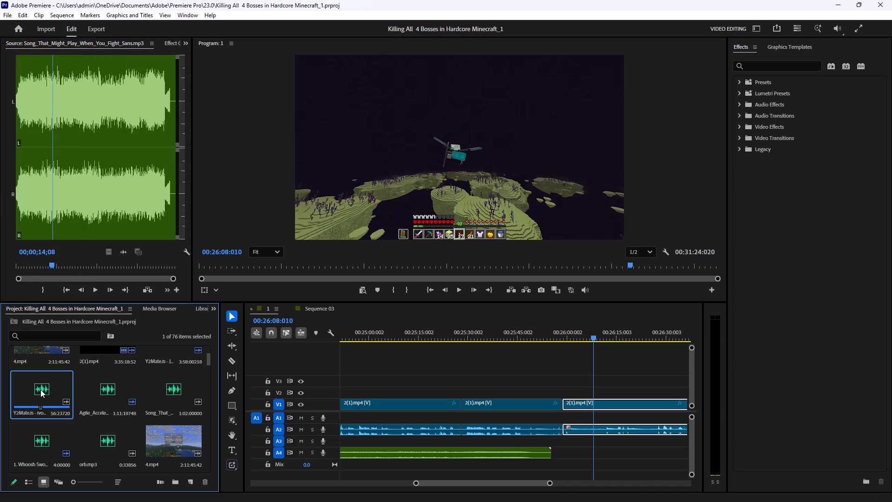
click(24, 391)
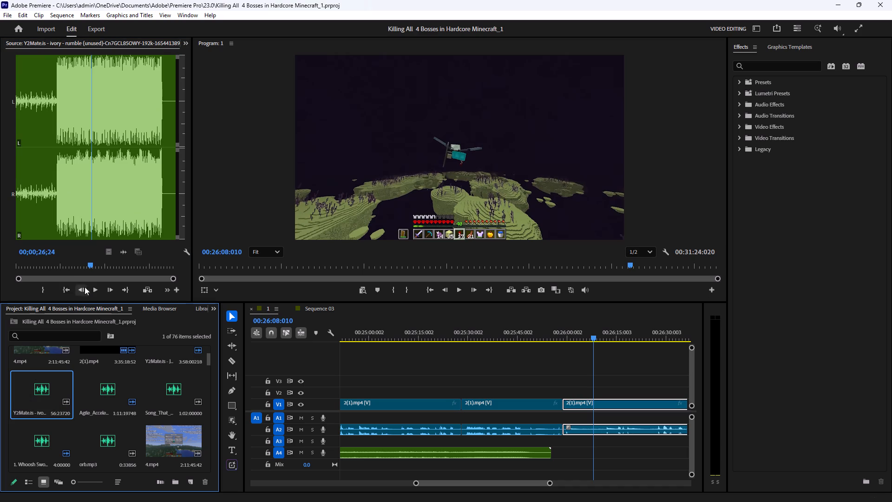
click(94, 289)
drag(53, 263, 11, 267)
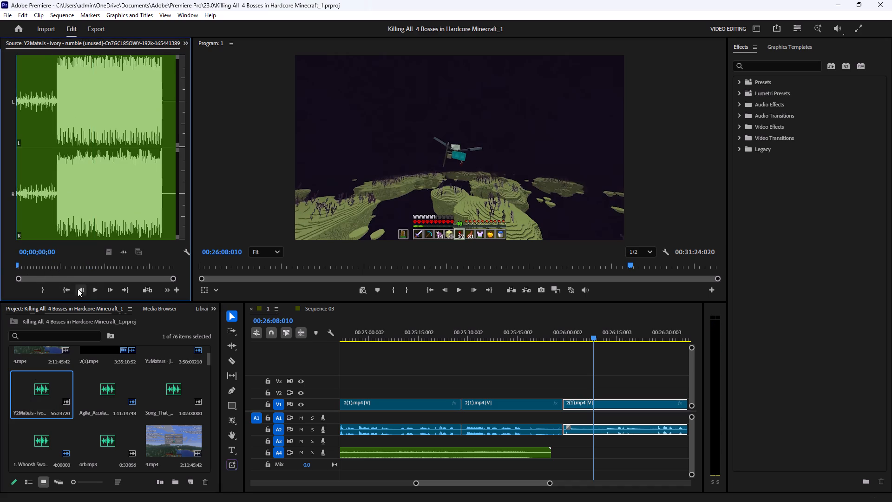
click(91, 289)
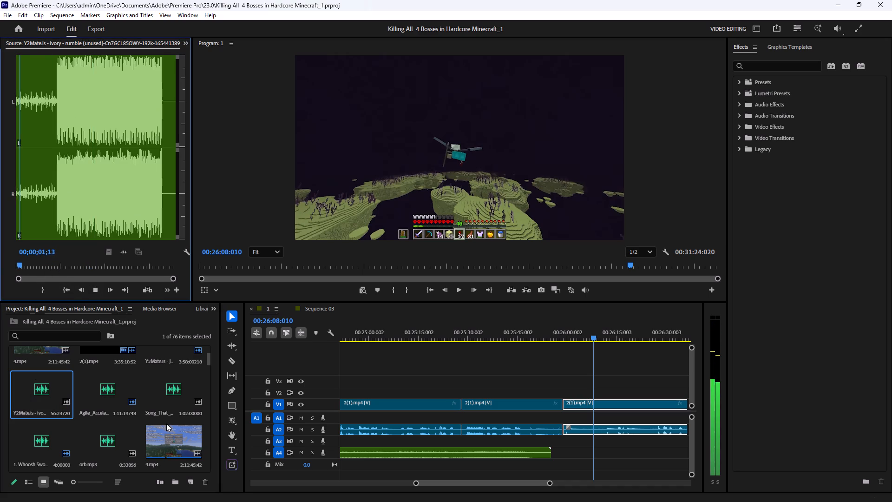
scroll(166, 423, up, 2)
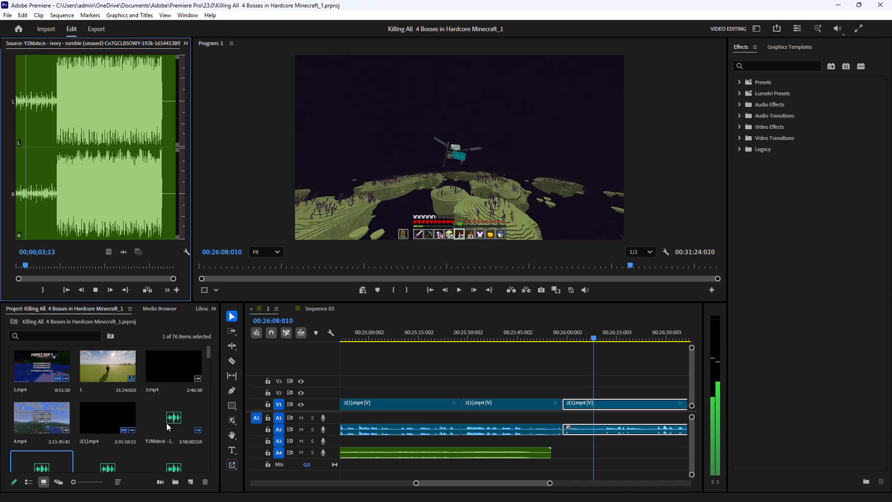
scroll(166, 423, up, 3)
click(53, 267)
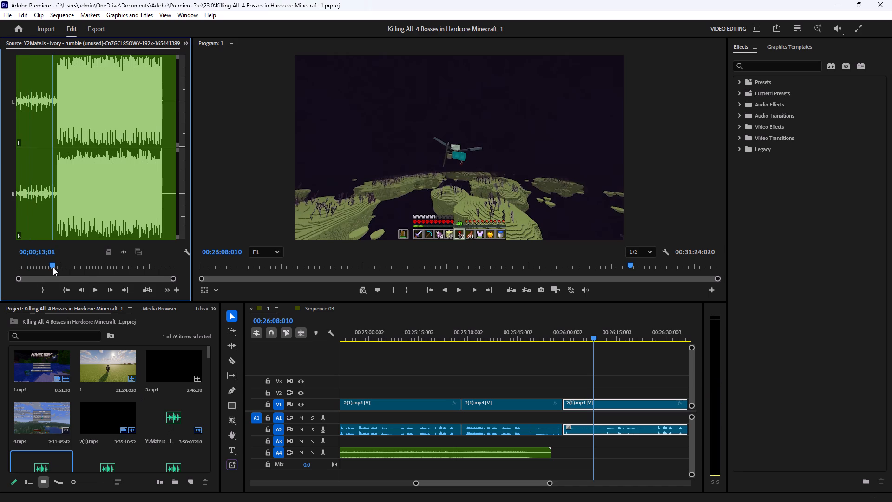
click(94, 293)
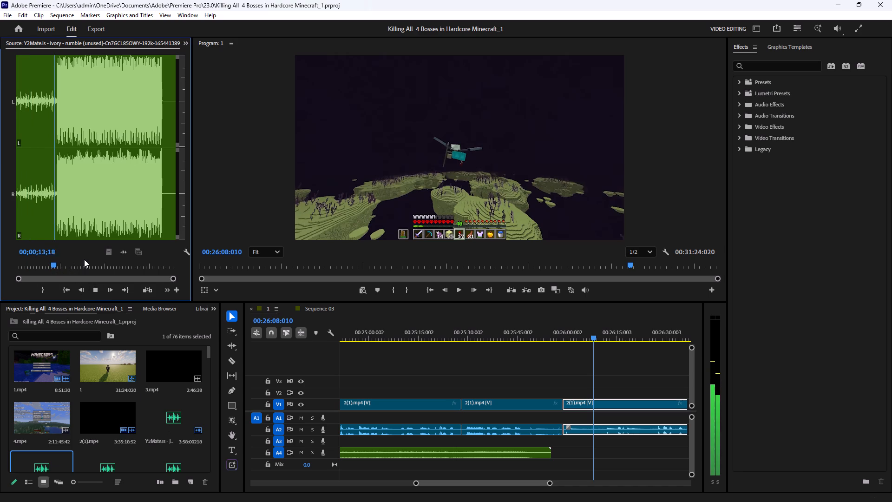
click(75, 265)
click(96, 264)
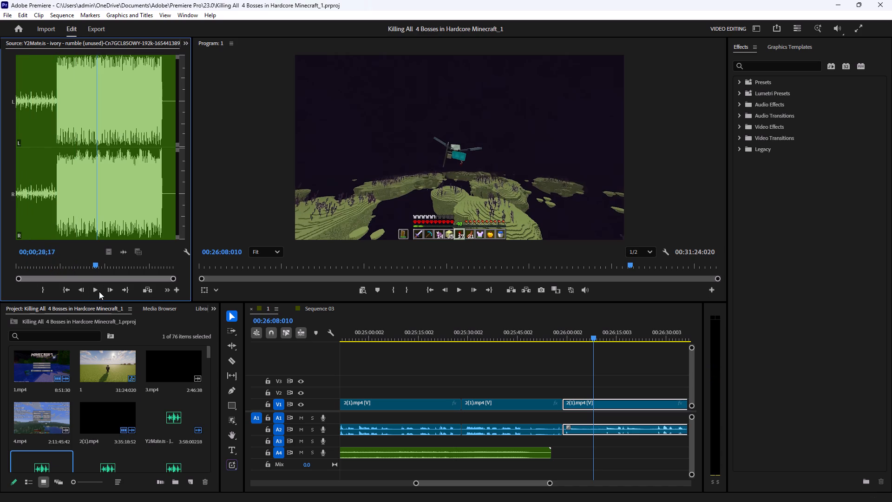
click(99, 291)
click(129, 269)
Preview the Jawbone - Mythrodak track at about 1:49, from its start, and again further into its first minute.
click(171, 424)
double_click(171, 424)
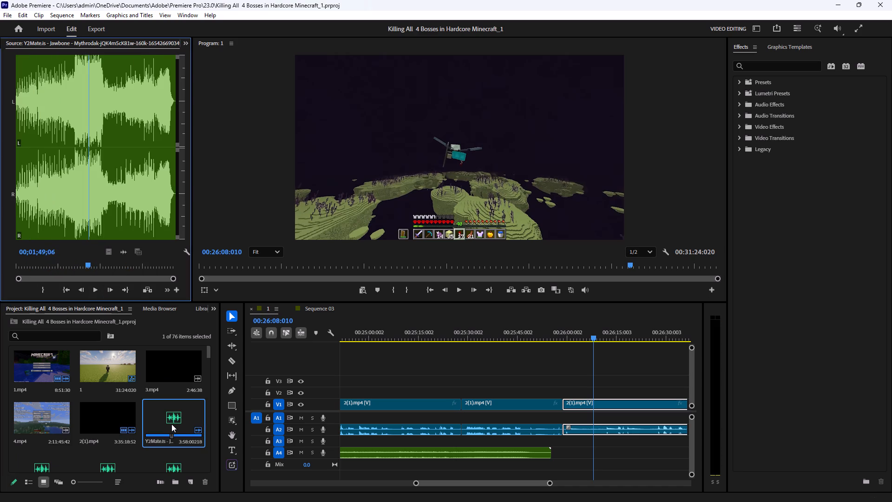
double_click(96, 296)
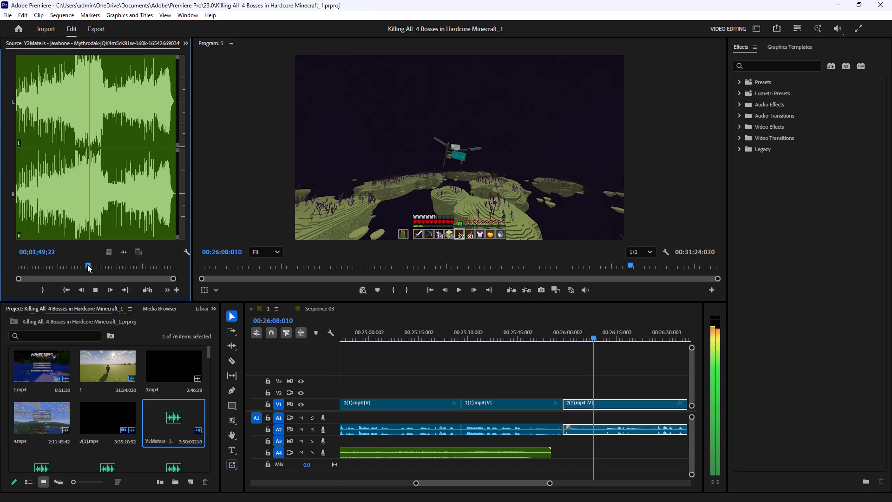
drag(86, 264, 0, 266)
click(91, 288)
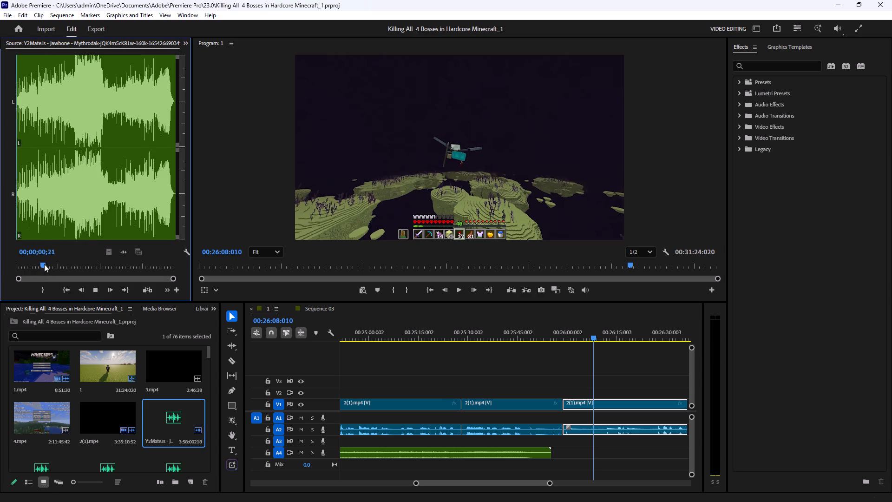
click(44, 264)
click(94, 292)
Reload the ivory - rumble (unused) track for another preview and return it to its start.
scroll(149, 411, down, 1)
click(46, 420)
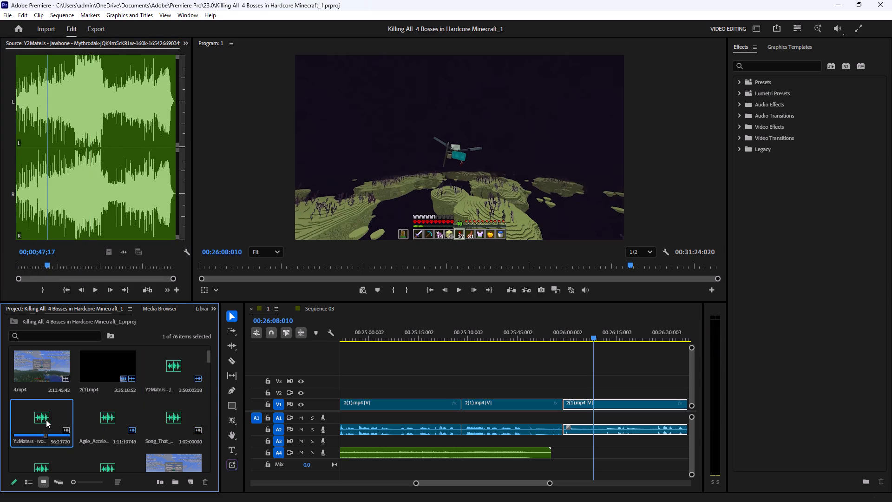
double_click(46, 420)
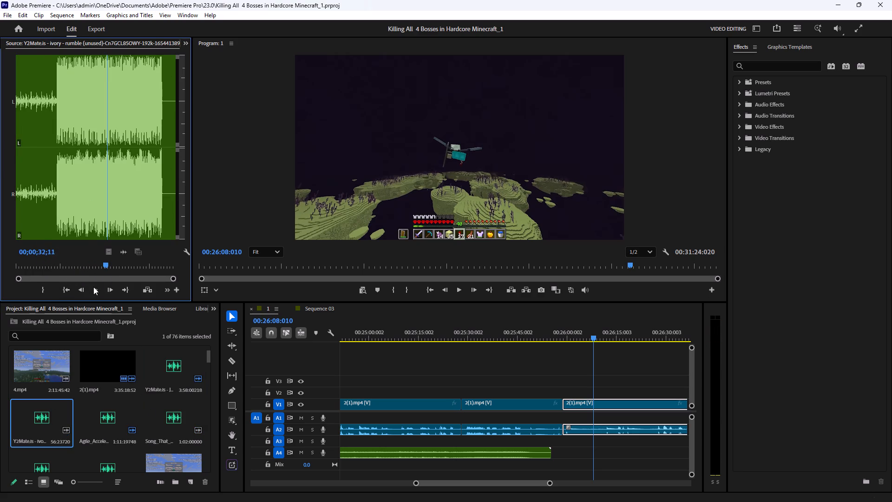
click(93, 287)
drag(100, 267, 0, 277)
scroll(145, 431, down, 1)
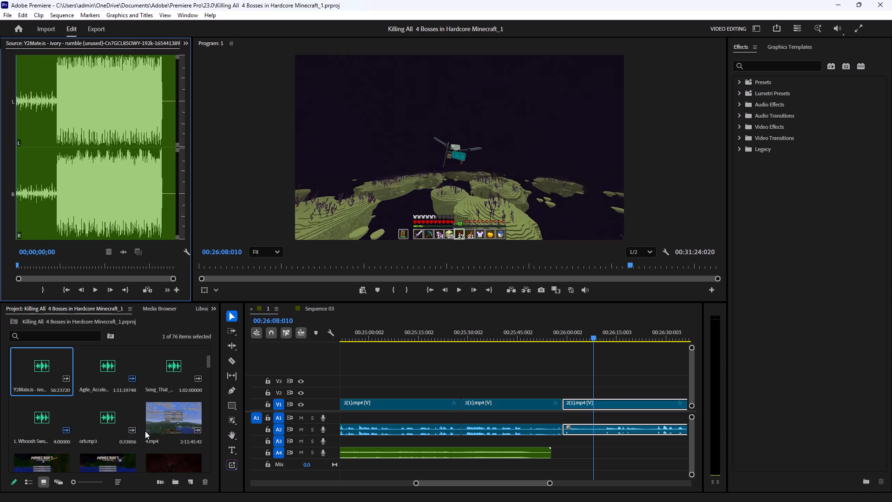
Preview Agile_Accelerando_Tumble.mp3 from its start, at about 10 seconds, and at about 18 seconds.
double_click(99, 416)
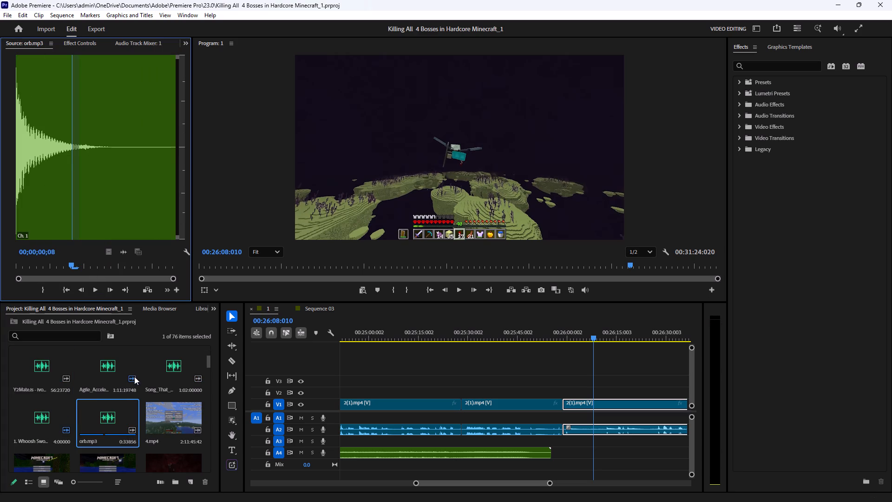
double_click(119, 365)
drag(79, 265, 1, 268)
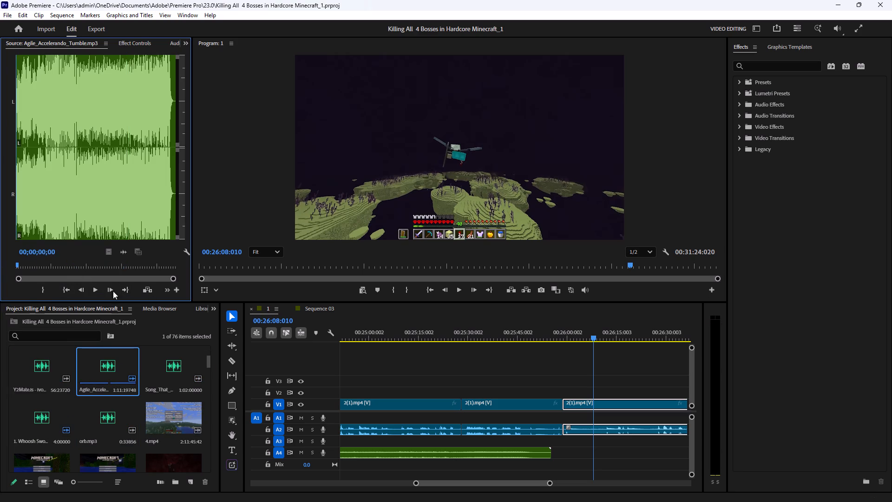
click(98, 290)
click(39, 266)
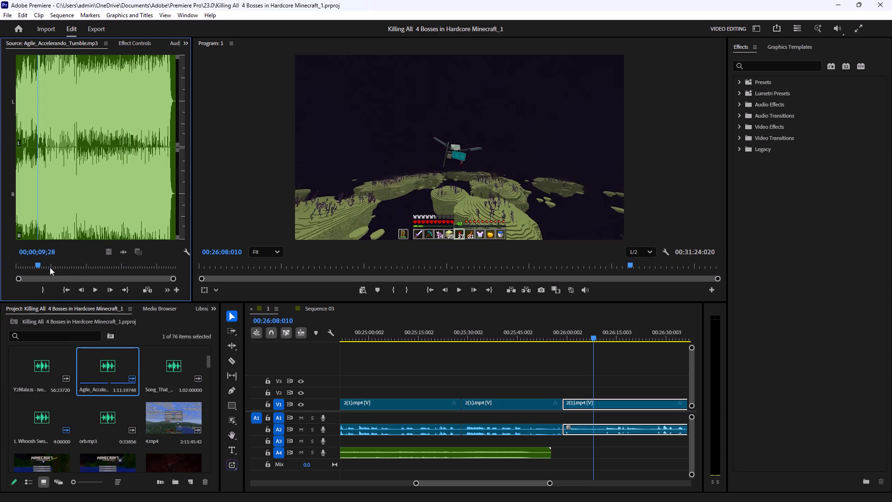
click(56, 267)
click(93, 289)
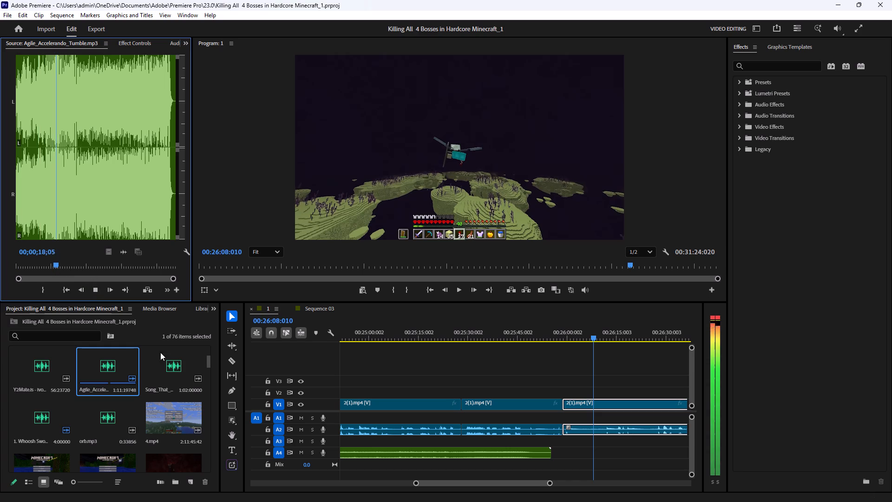
Preview Song_That_Might_Play_When_You_Fight_Sans.mp3 from its start.
double_click(174, 378)
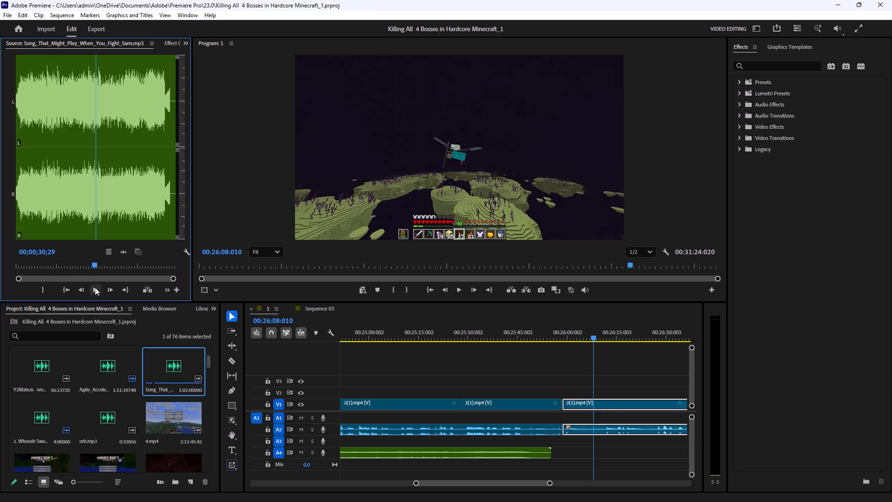
click(95, 292)
drag(92, 264, 0, 266)
click(94, 290)
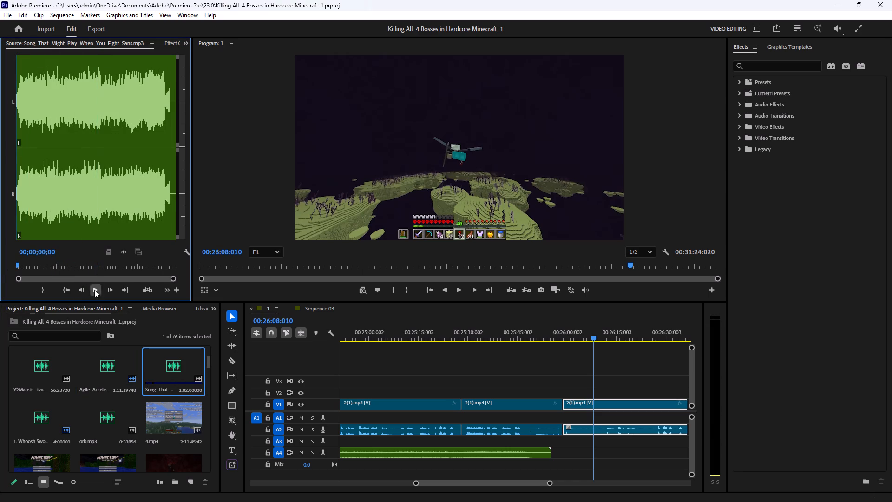
Find the ivory - člověk track in the project bin and preview it from its start.
scroll(99, 413, down, 1)
scroll(99, 410, up, 1)
scroll(99, 410, down, 2)
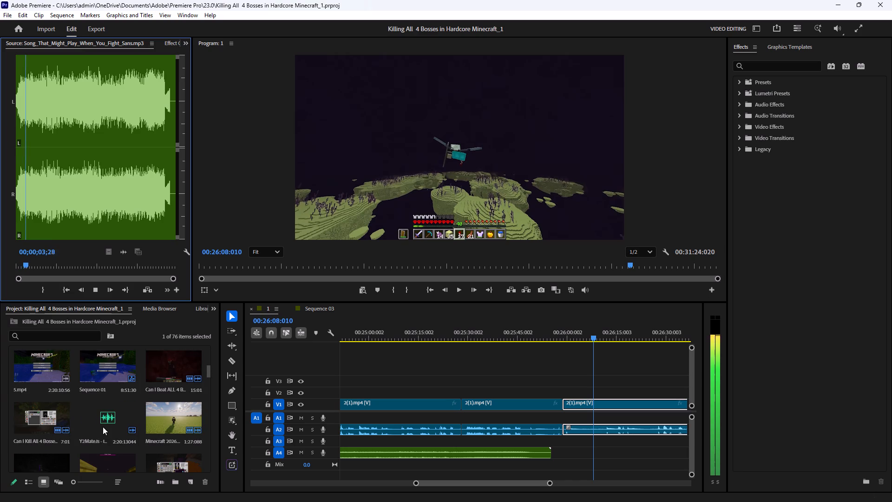
double_click(103, 425)
click(100, 287)
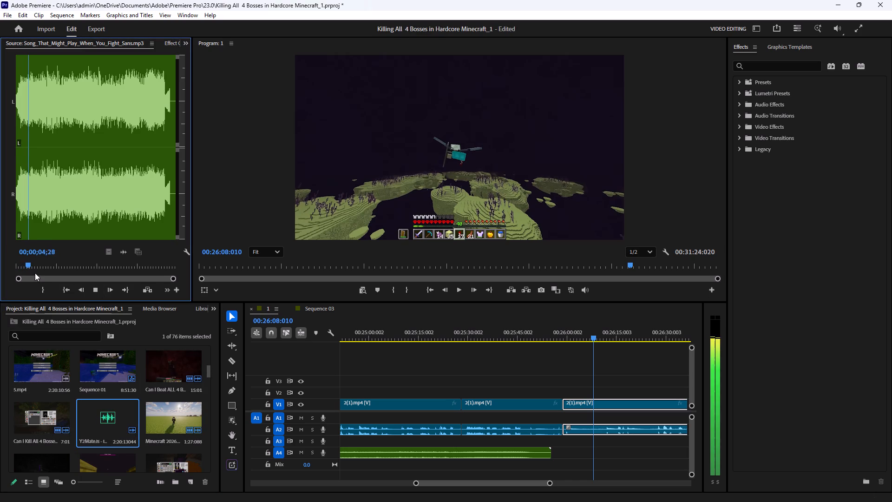
double_click(113, 421)
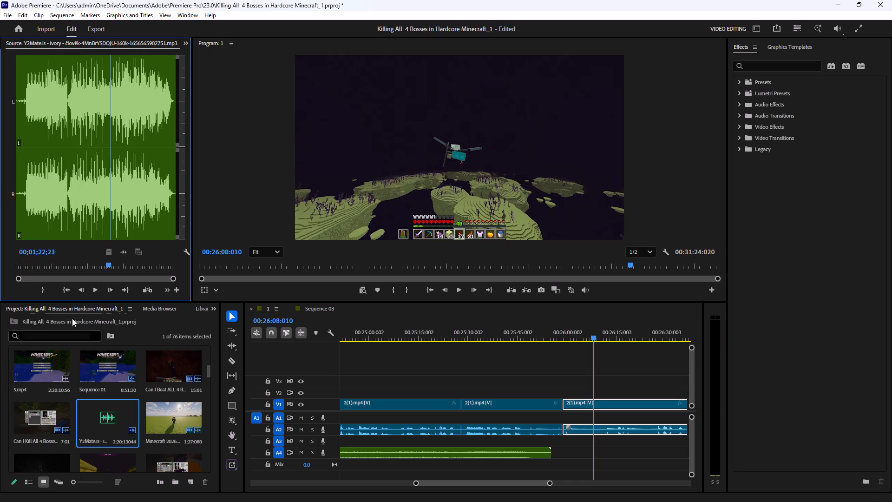
drag(37, 262, 0, 273)
click(98, 292)
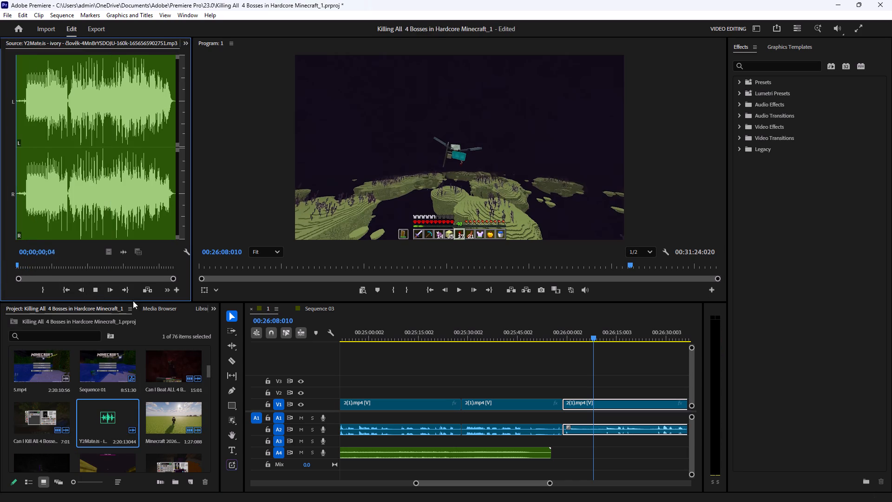
Preview the ivory - člověk track at about 16 seconds, 46 seconds, and 1:12.
click(24, 265)
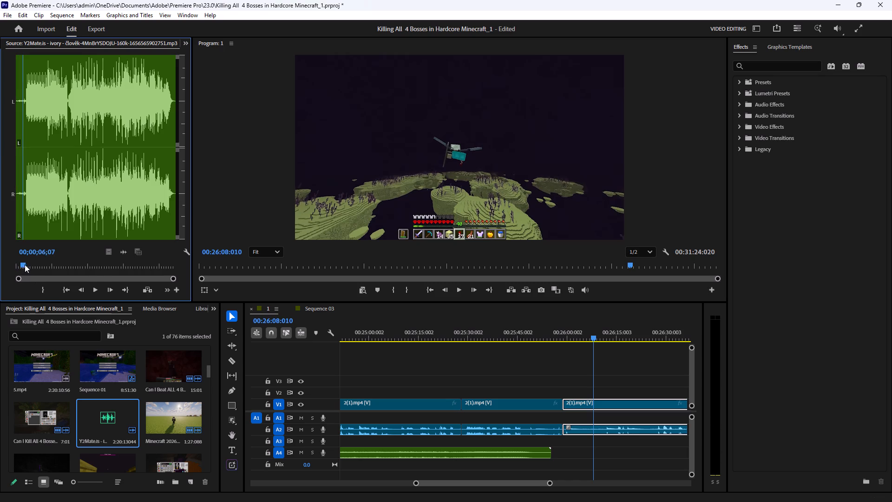
click(35, 263)
click(95, 288)
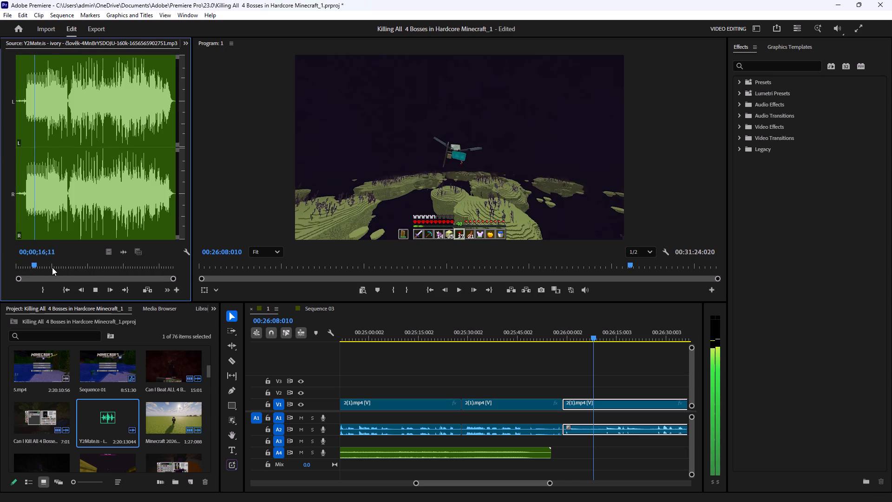
click(52, 267)
click(69, 264)
click(97, 286)
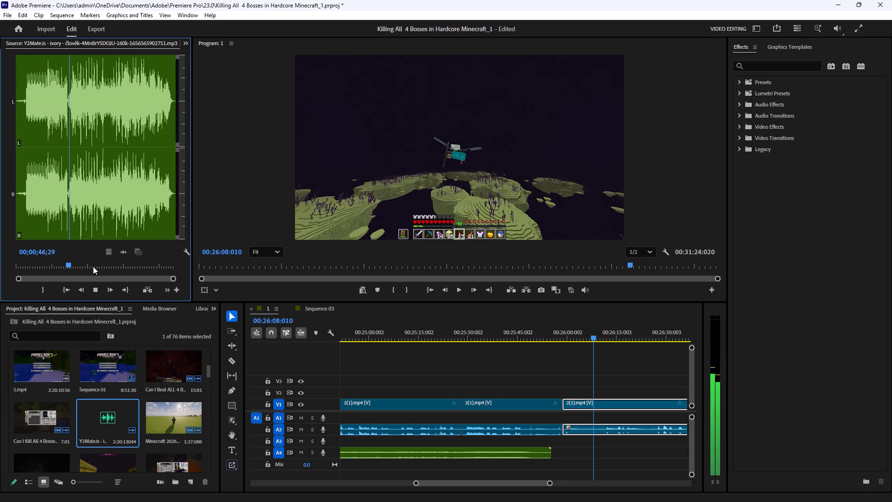
click(97, 267)
click(98, 290)
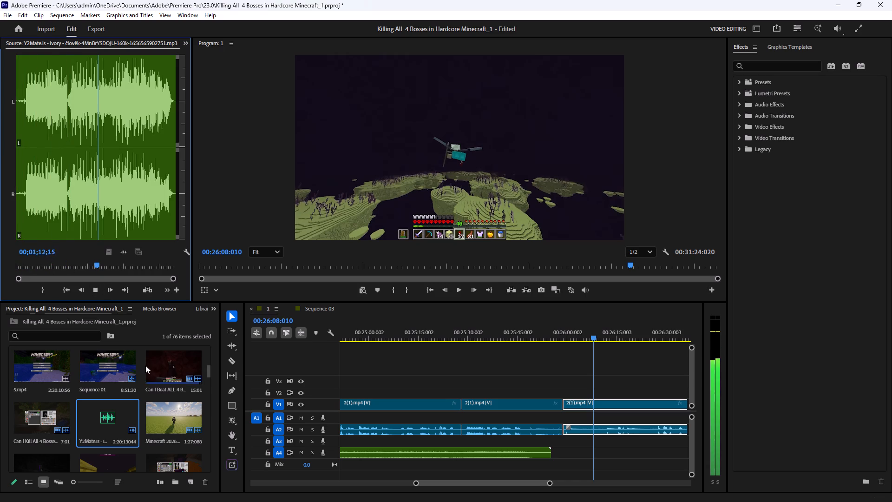
Look through the project bin for other music tracks.
scroll(155, 412, down, 4)
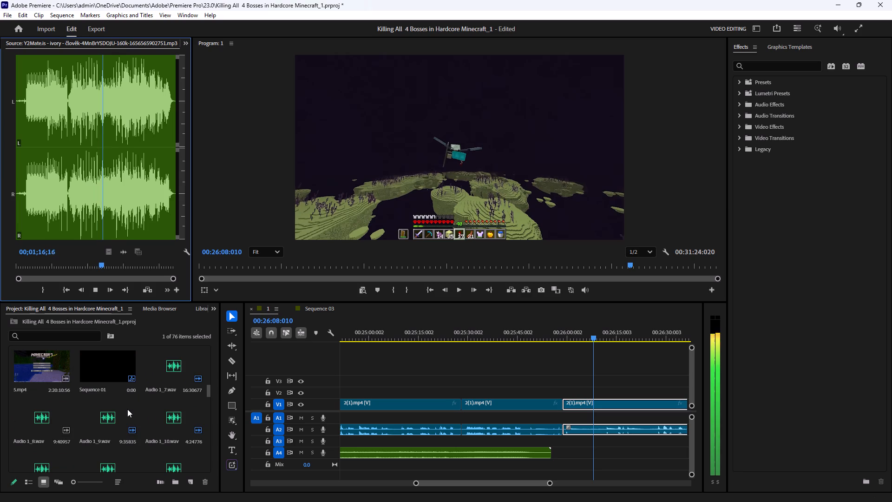
scroll(127, 409, up, 17)
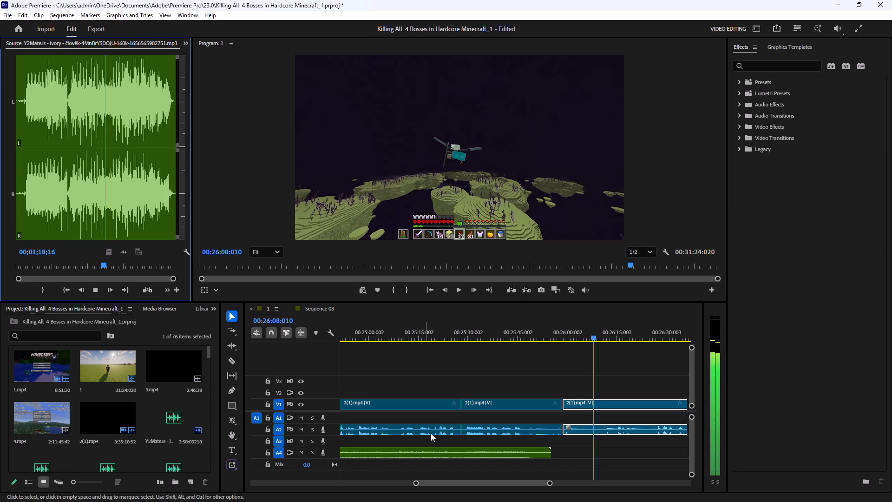
Close the empty gap between the 2(1).mp4 clips on the timeline at about 00:28:04.
drag(434, 484, 314, 481)
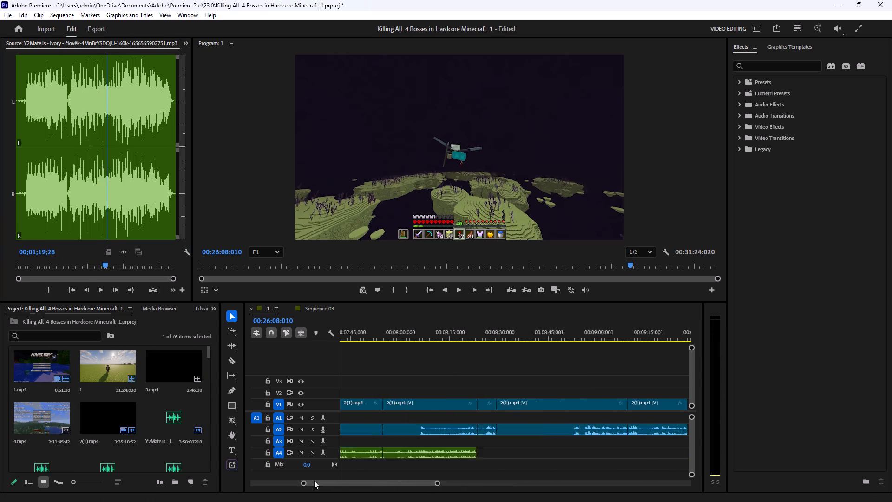
drag(314, 481, 447, 493)
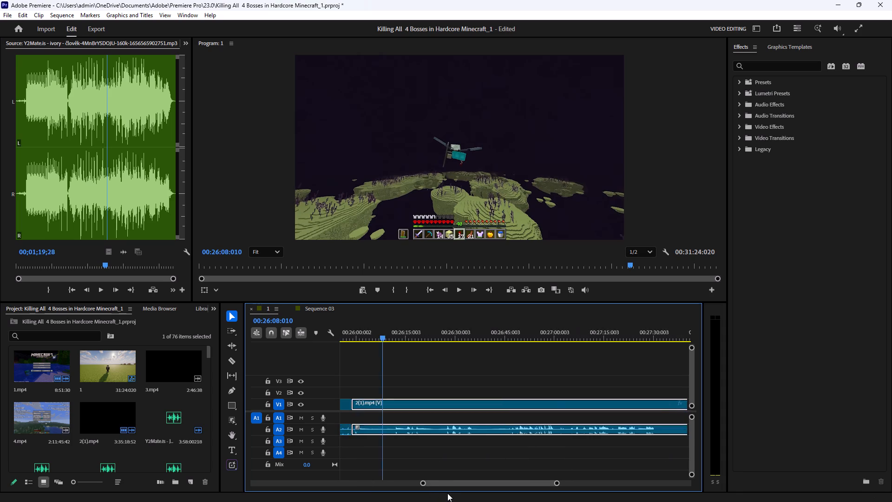
drag(447, 493, 440, 495)
click(448, 487)
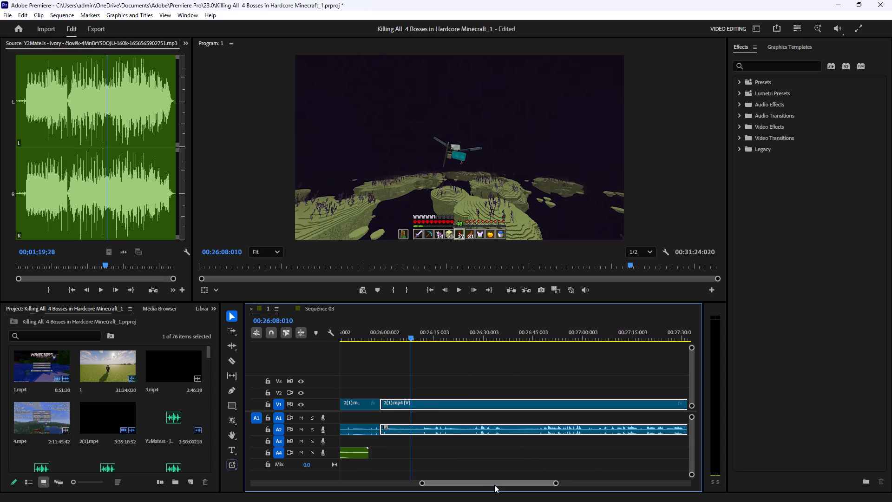
drag(495, 484, 504, 485)
click(531, 404)
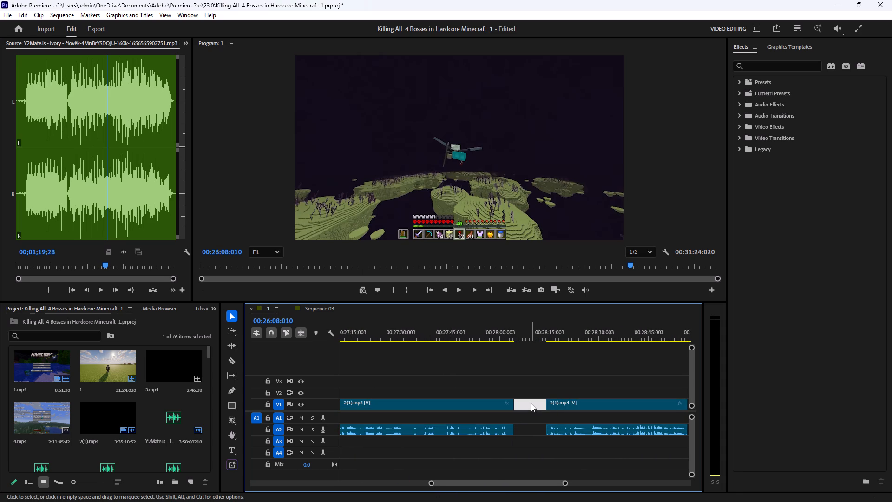
key(BackSpace)
Move the timeline playhead to 00:25:56:090, near the end of the A4 music, and clear the clip selection.
drag(566, 485, 554, 485)
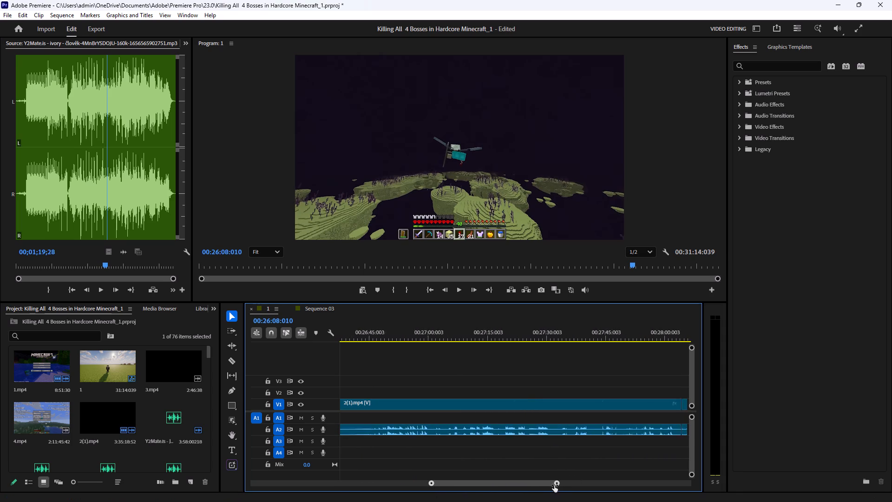
drag(554, 485, 586, 488)
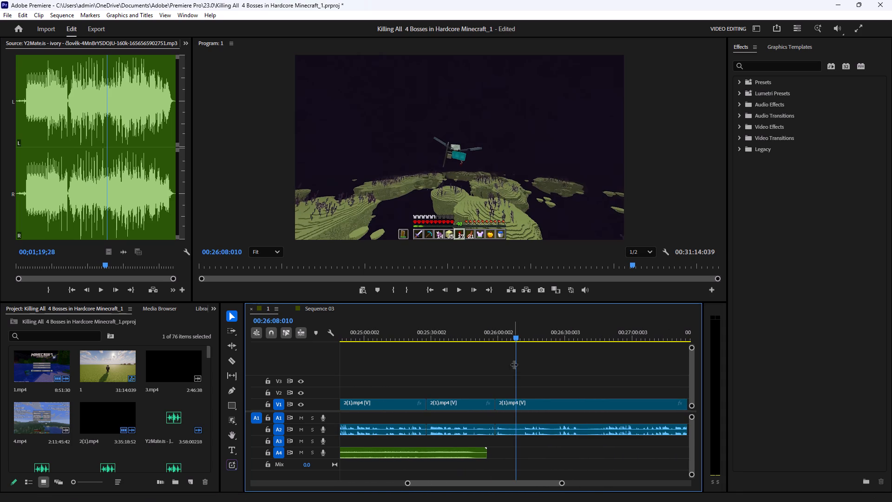
drag(510, 338, 490, 347)
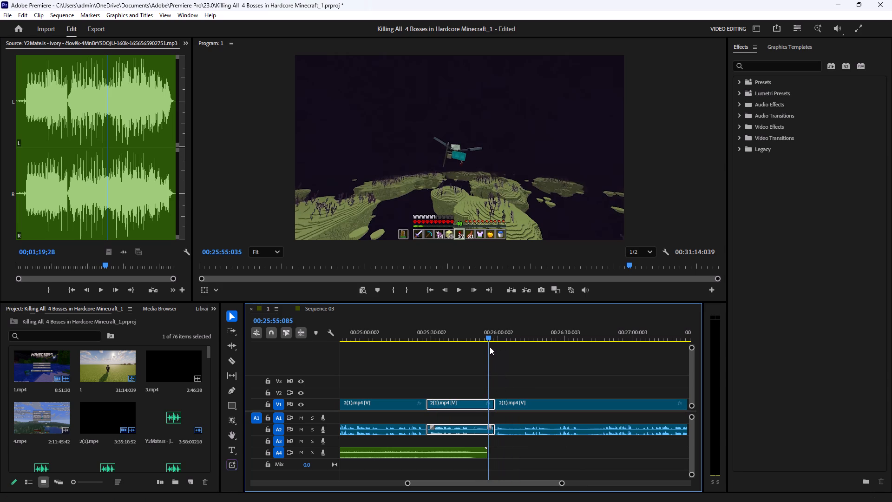
drag(490, 347, 492, 345)
click(522, 370)
Look through the whole project bin for music that could follow the A4 track.
scroll(84, 413, down, 3)
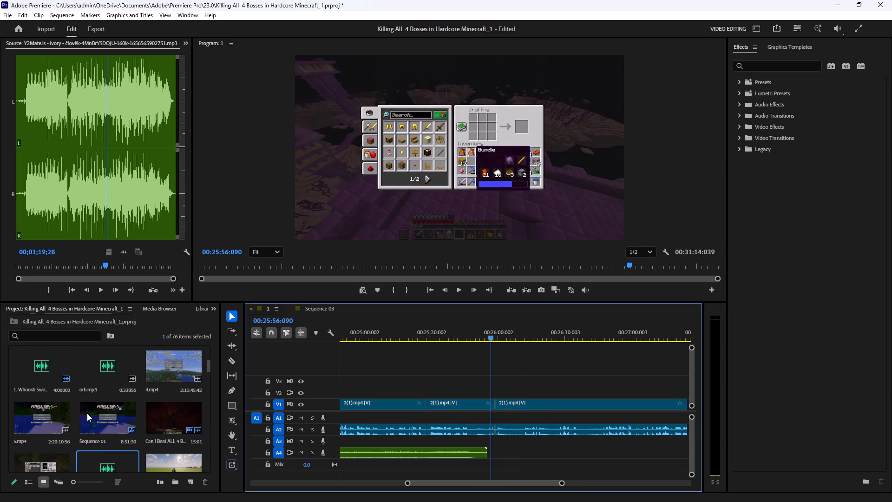
scroll(87, 413, down, 20)
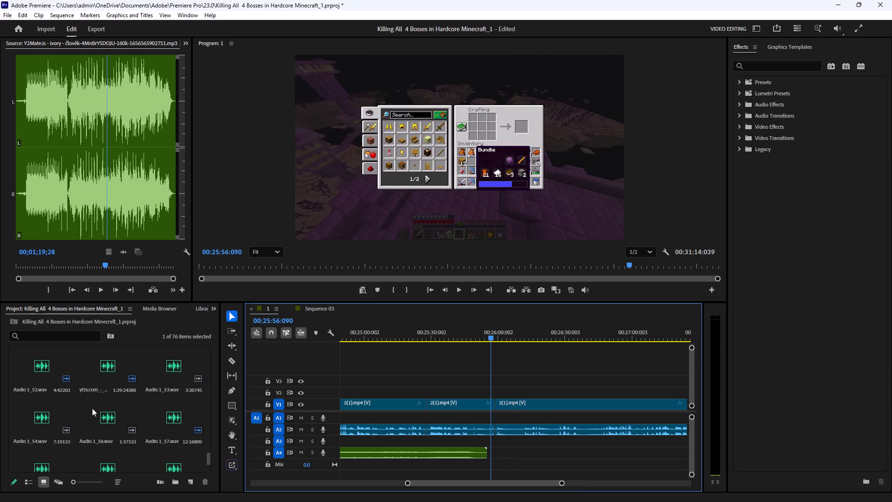
scroll(92, 408, down, 6)
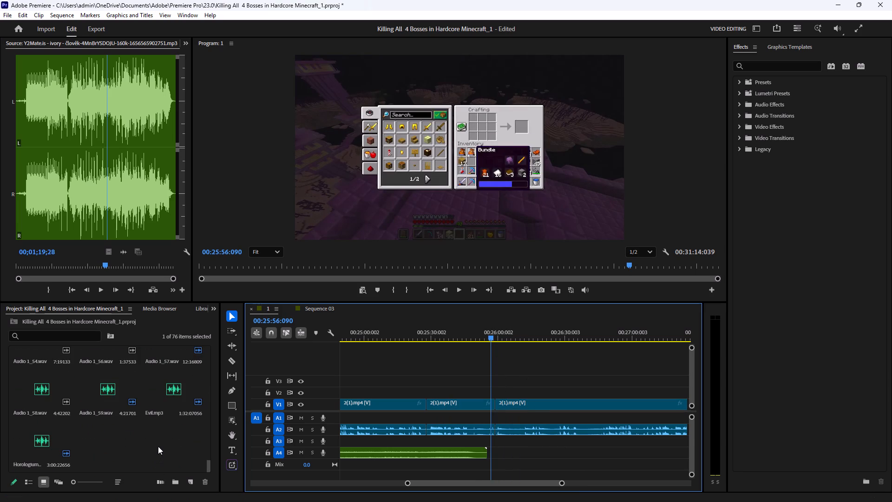
scroll(159, 445, up, 1)
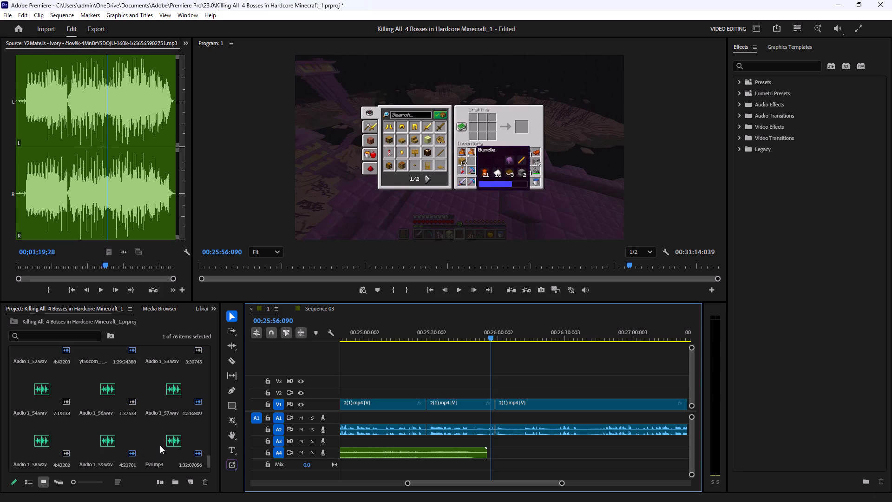
scroll(160, 445, up, 8)
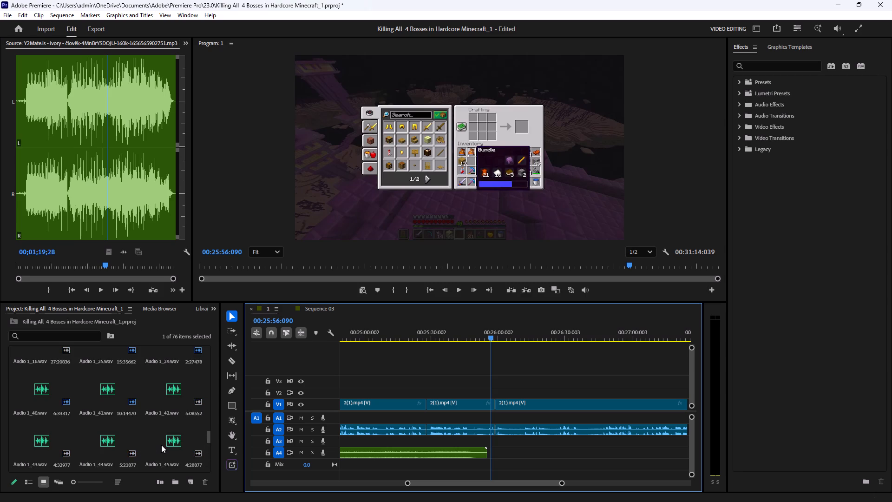
scroll(161, 445, up, 14)
scroll(161, 445, up, 7)
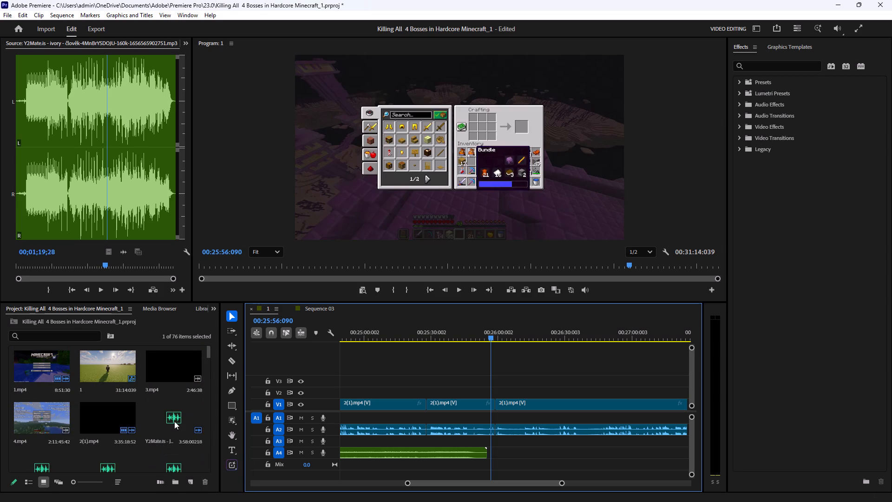
Preview the Jawbone - Mythrodak track from its start.
double_click(174, 421)
drag(91, 264, 36, 259)
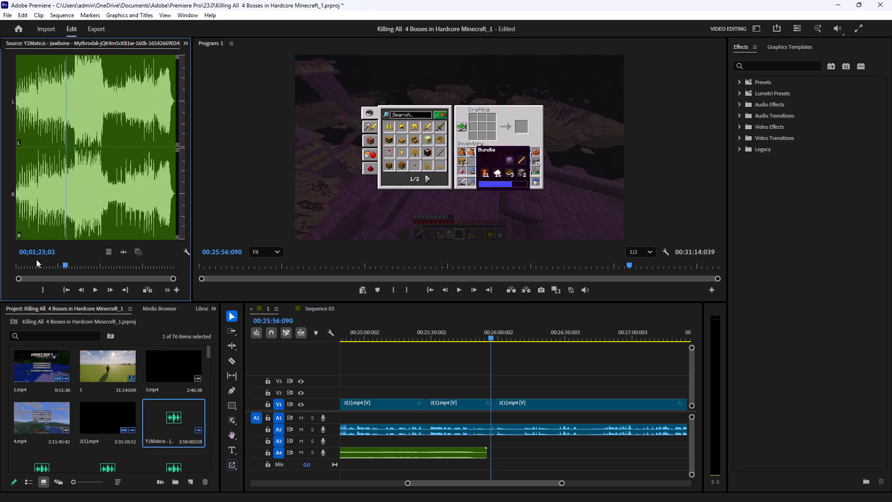
drag(36, 259, 0, 267)
click(99, 288)
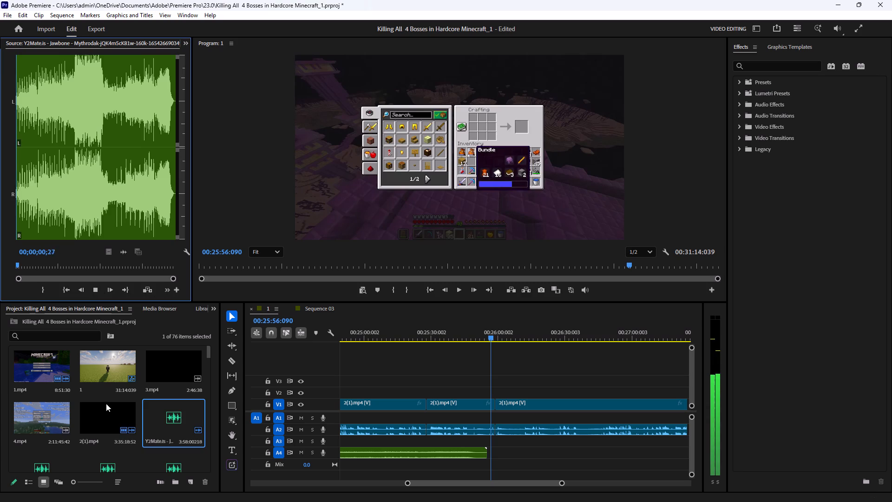
Preview the ivory - rumble (unused) track from its start and again from about 17 seconds in.
scroll(123, 395, down, 1)
double_click(41, 409)
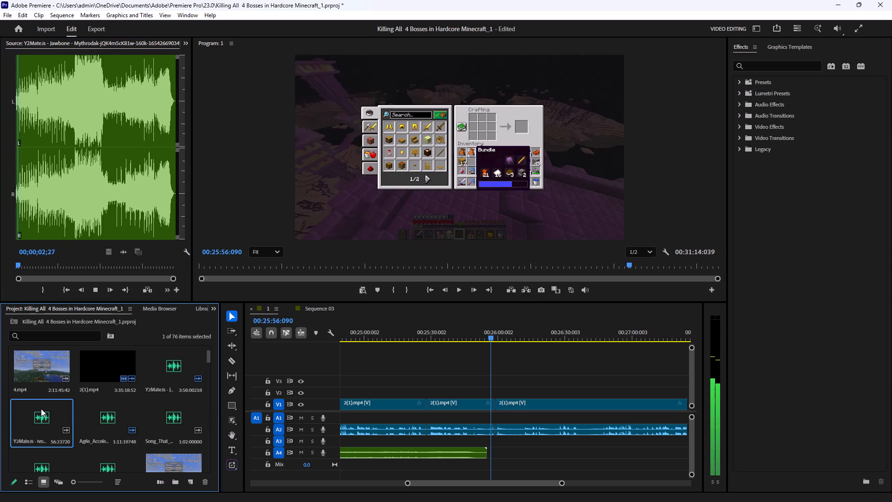
drag(93, 266, 0, 271)
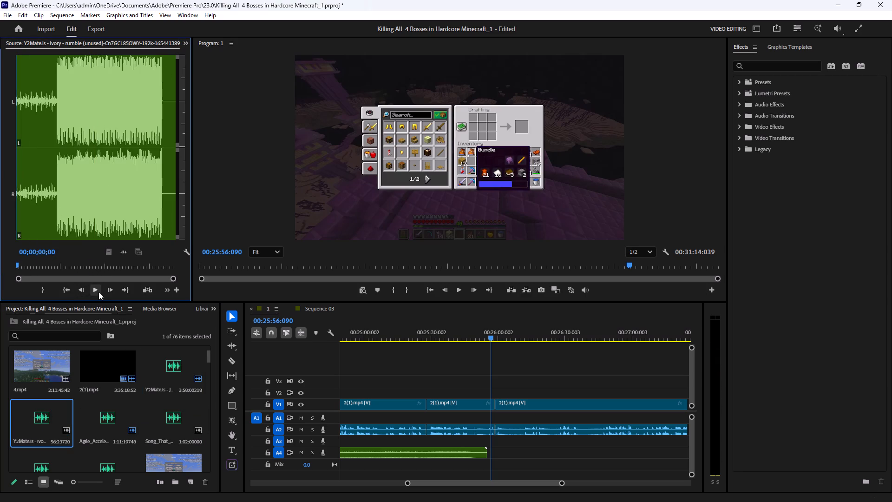
click(97, 291)
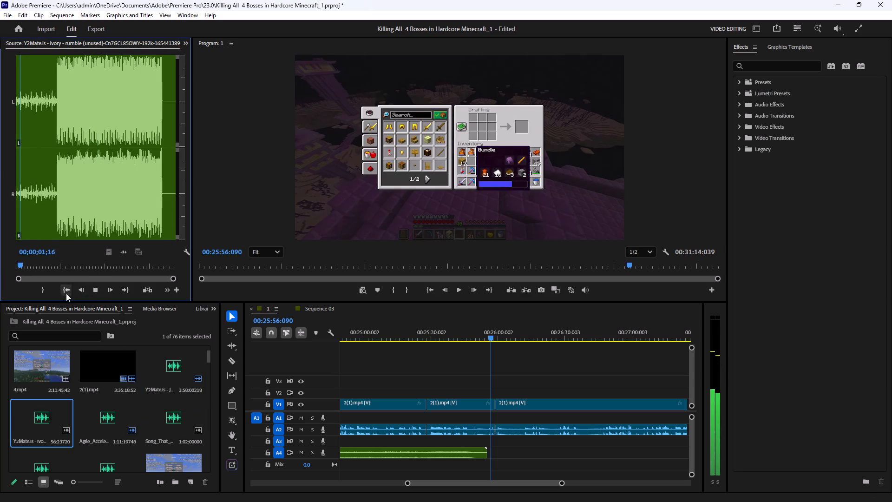
drag(58, 268, 66, 268)
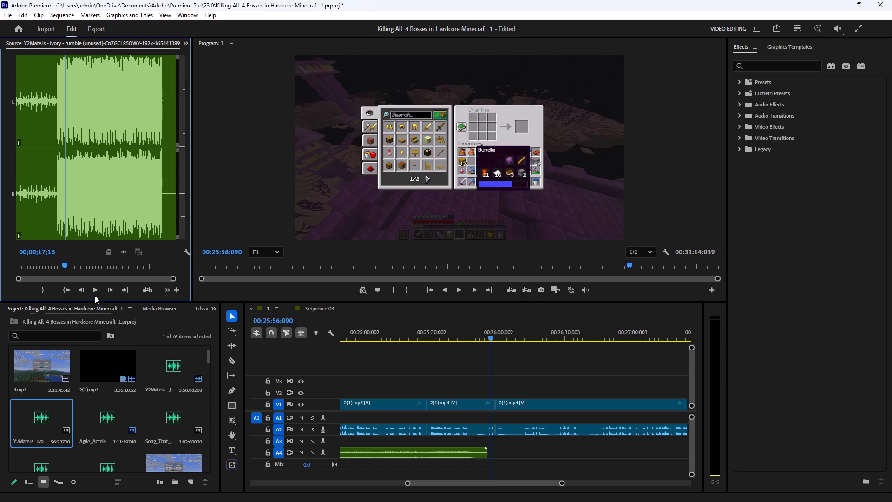
click(95, 296)
click(94, 291)
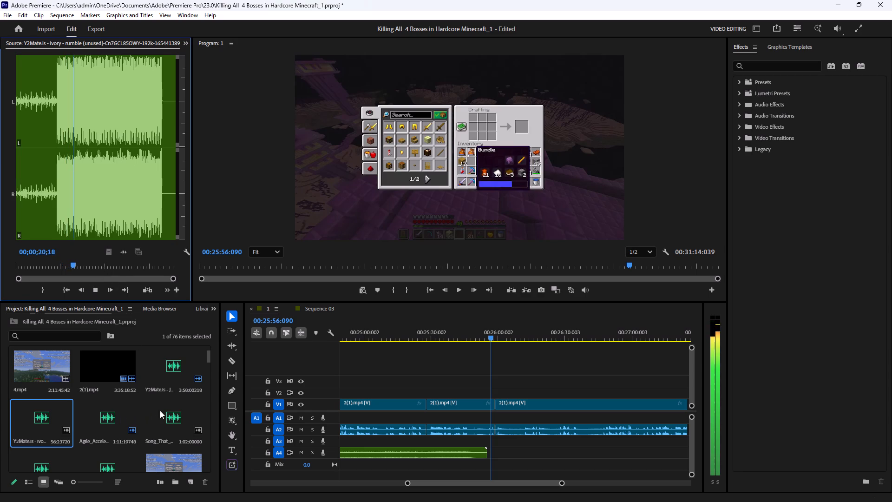
Look further through the project bin for other music that could follow the A4 track.
scroll(160, 410, down, 1)
scroll(93, 416, down, 1)
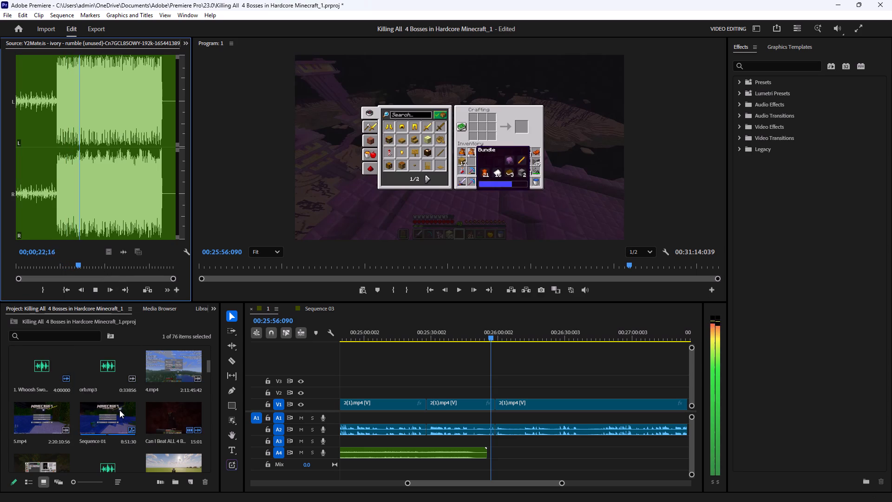
scroll(124, 408, down, 1)
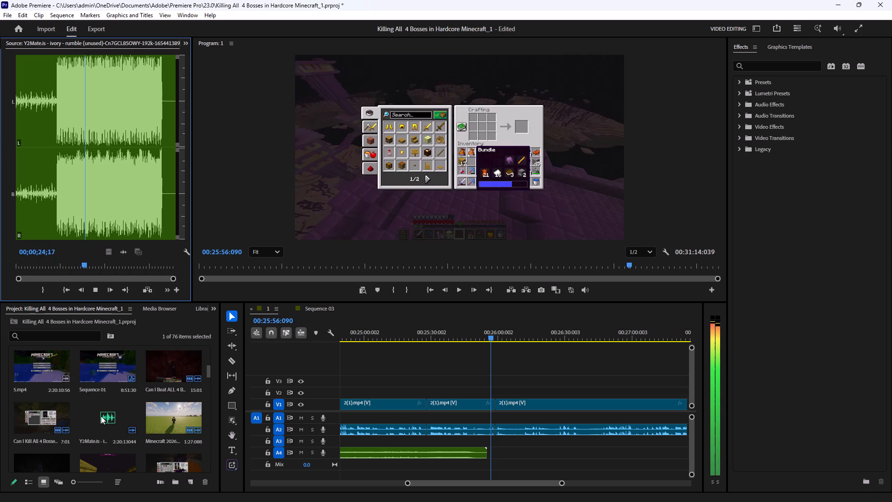
scroll(101, 416, down, 3)
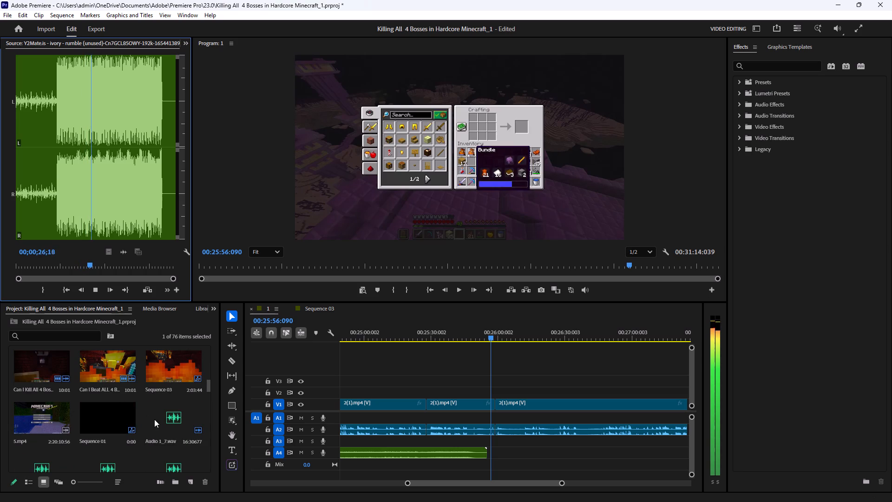
scroll(132, 421, down, 1)
scroll(79, 419, down, 1)
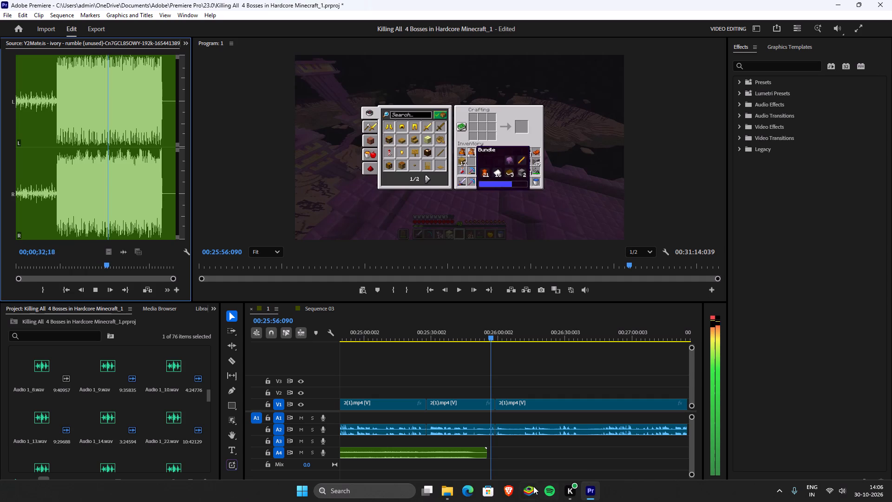
Switch to File Explorer and look through the suspenseful and intro music folder and the Background Music folder for a fitting track.
click(447, 491)
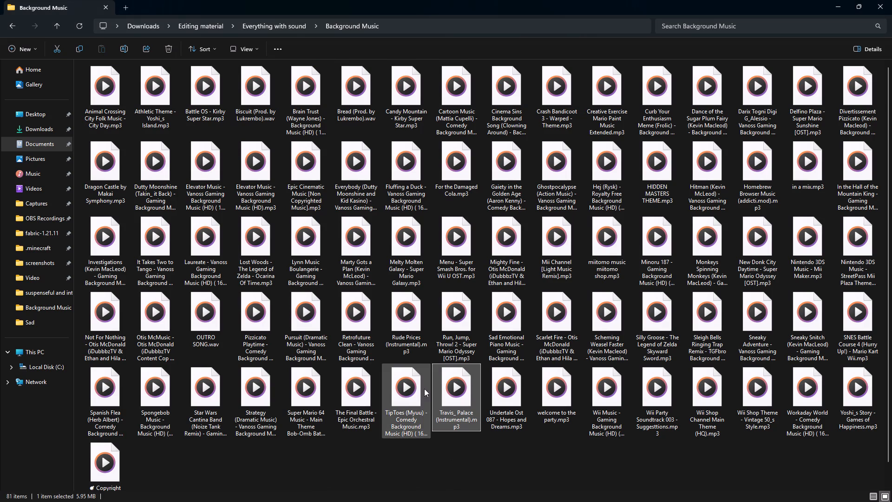
click(8, 28)
click(539, 317)
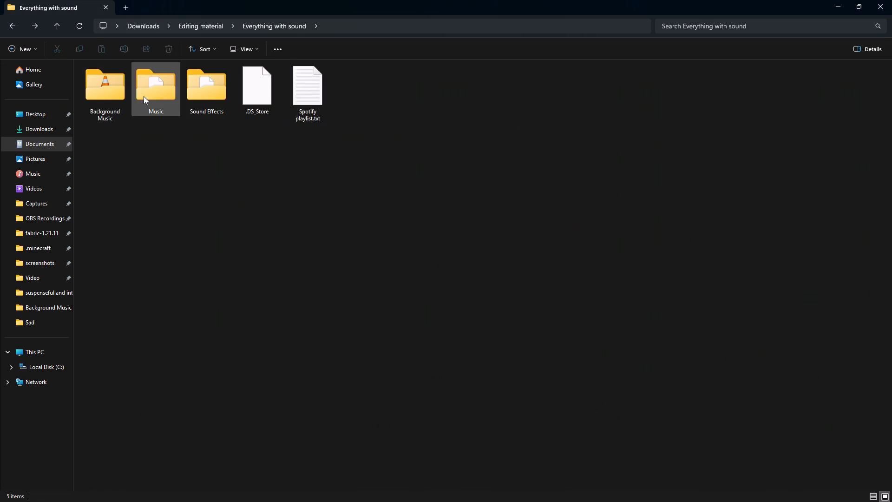
double_click(144, 96)
click(389, 284)
double_click(248, 97)
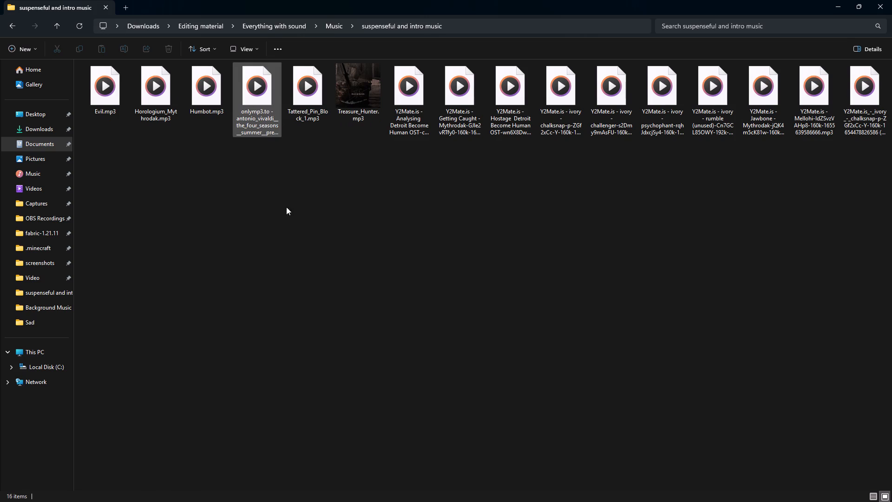
click(360, 324)
double_click(15, 27)
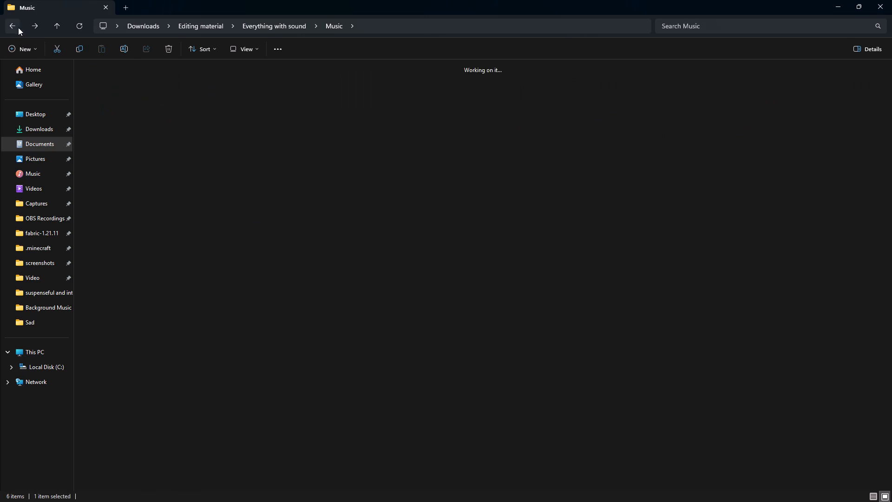
double_click(102, 106)
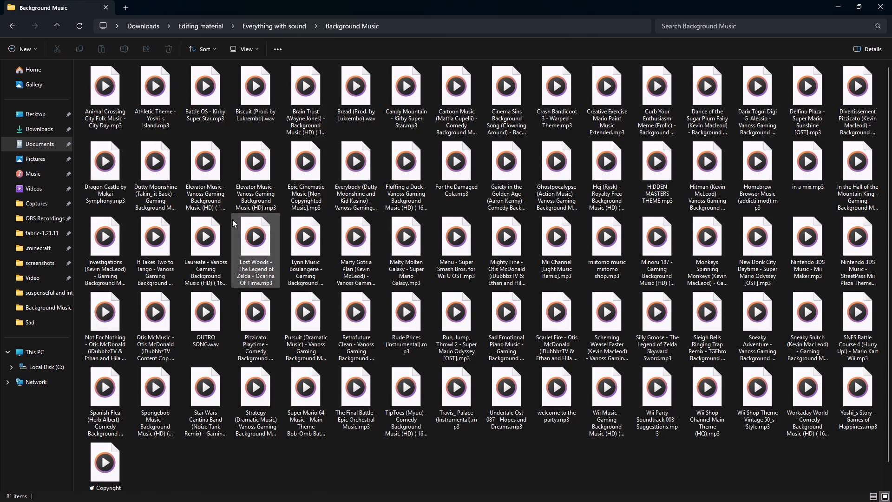
click(656, 463)
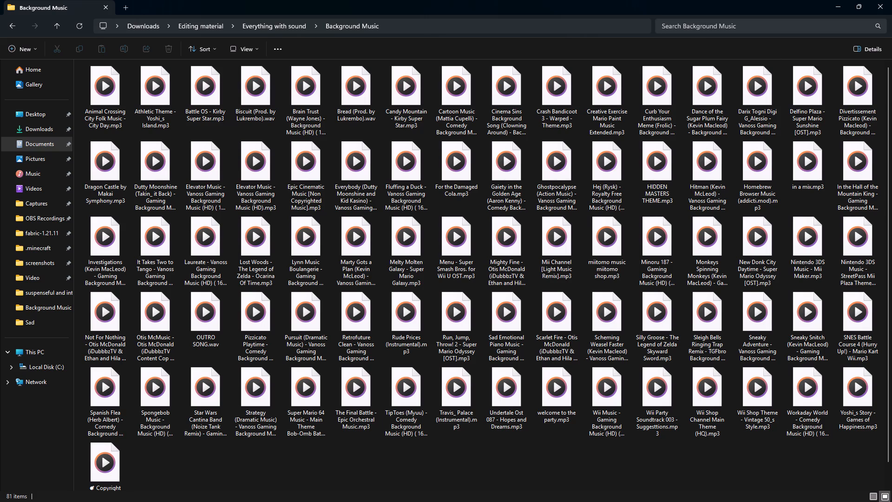
Look through the suspenseful and intro music folder again for a fitting track, and close the File Explorer window.
click(8, 28)
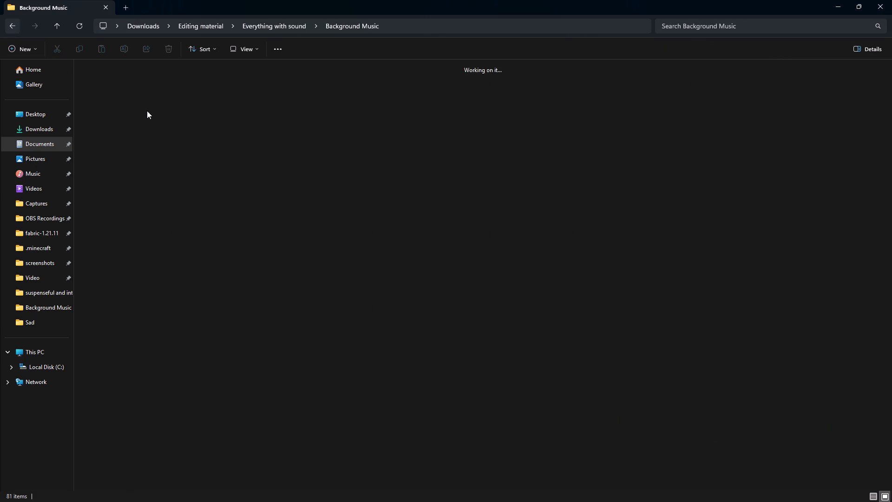
click(354, 228)
double_click(158, 99)
click(319, 218)
double_click(267, 103)
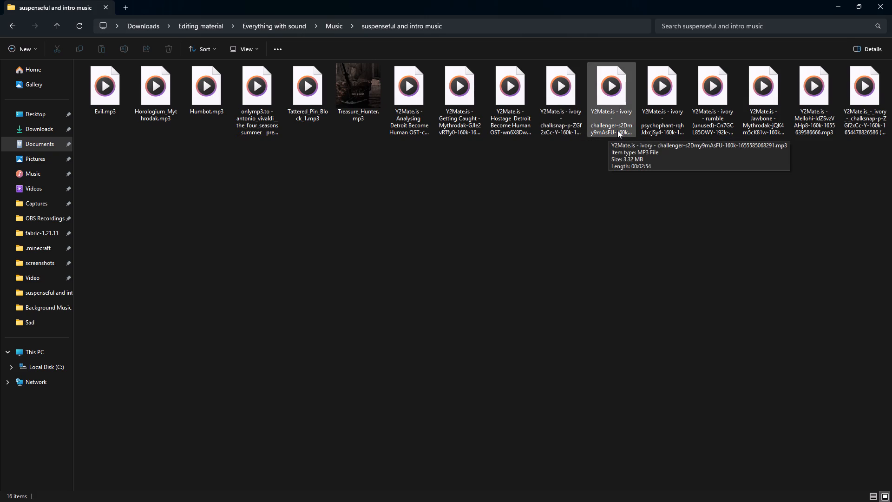
click(710, 115)
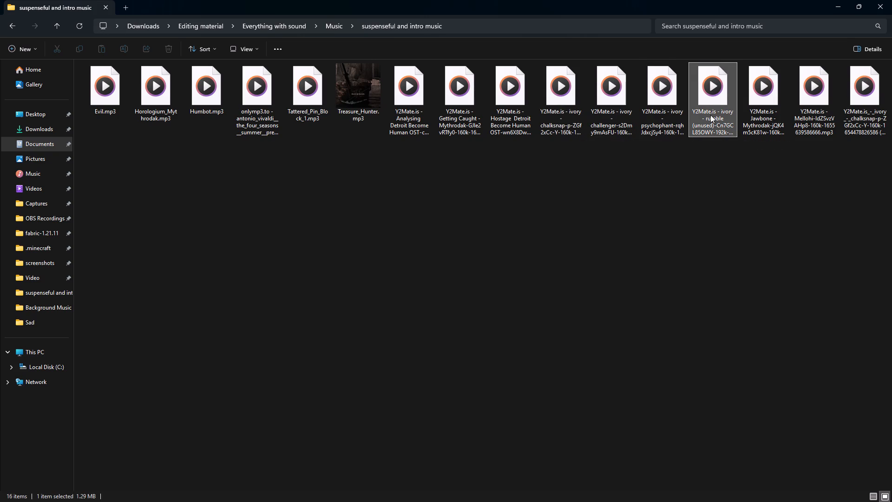
right_click(710, 115)
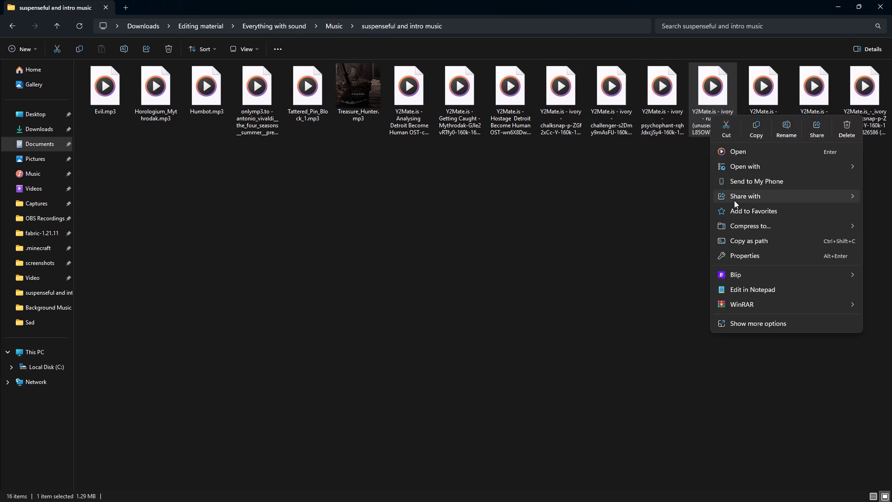
click(744, 205)
click(589, 218)
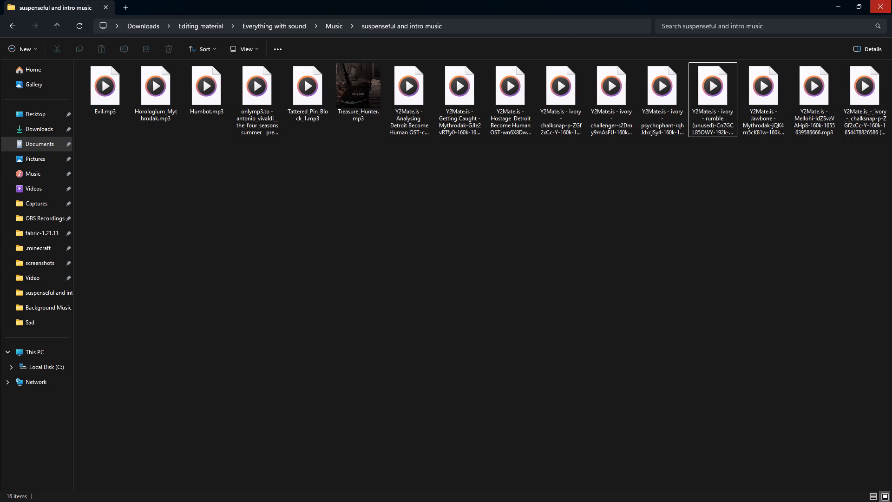
click(891, 0)
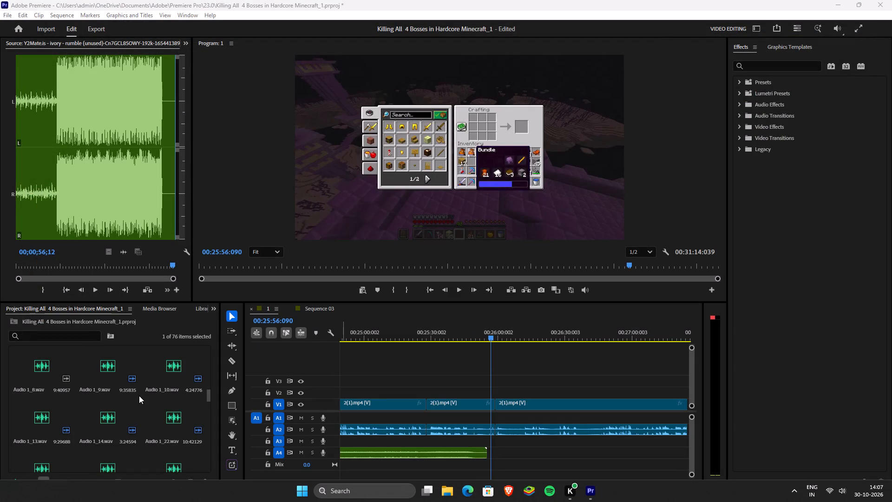
Import the Before Copenhagen track from the Editing material > MUSIC FOR YOUTUBE folder in Downloads into the Premiere project bin.
click(445, 494)
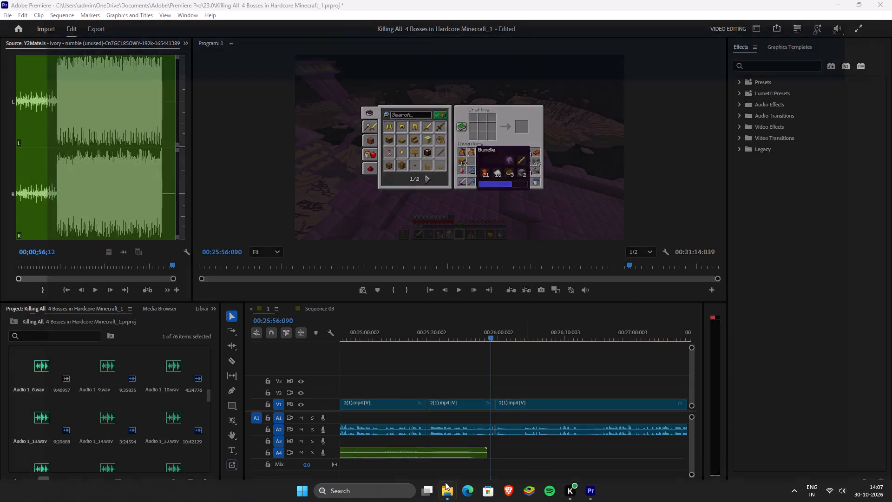
click(33, 122)
click(486, 311)
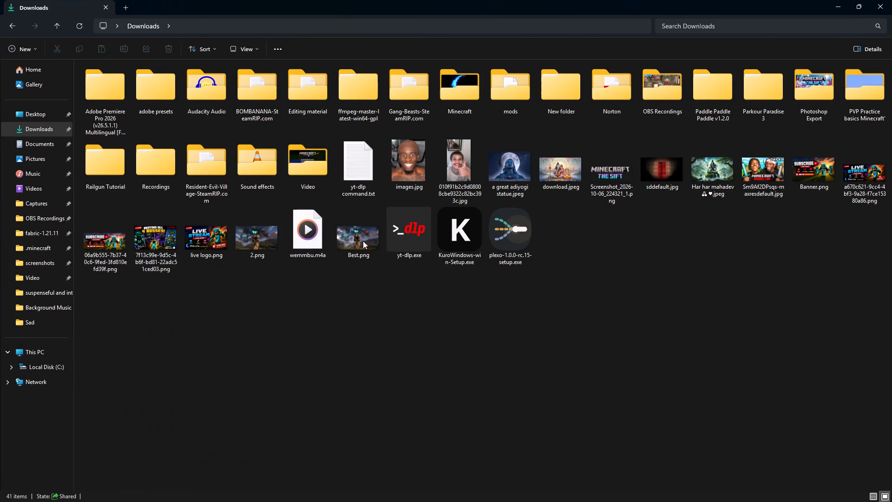
double_click(186, 100)
click(9, 30)
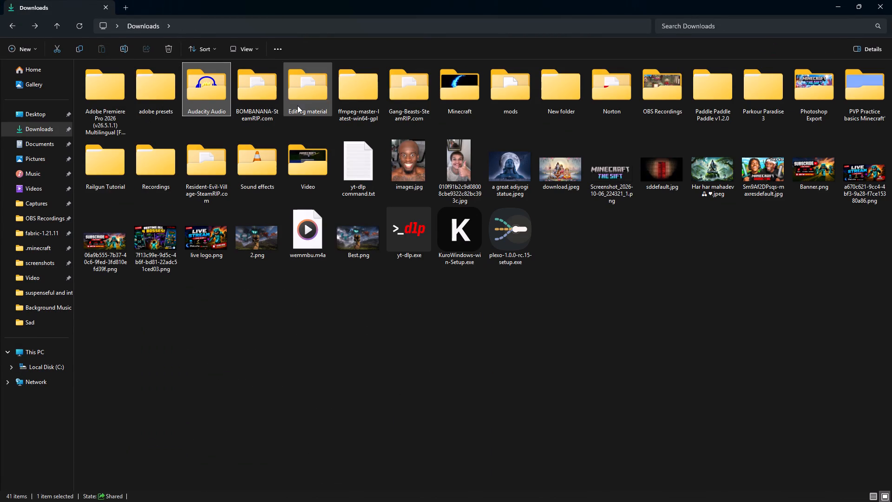
double_click(302, 105)
click(371, 314)
double_click(407, 111)
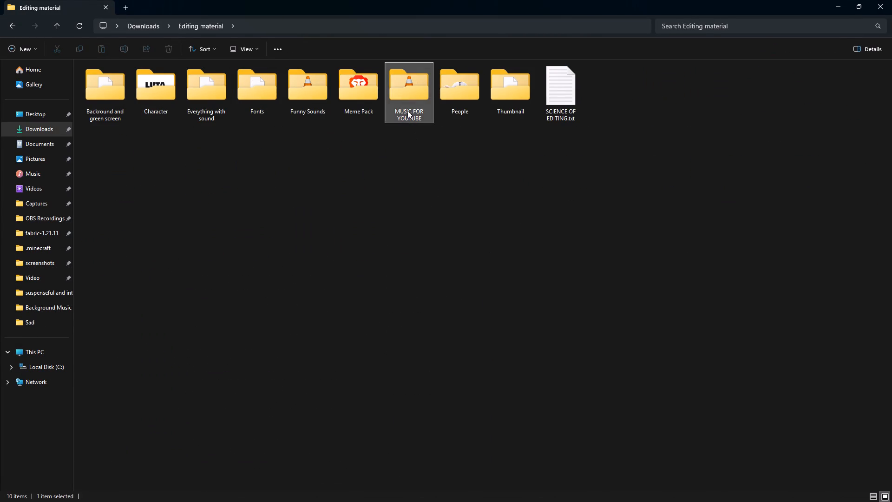
click(276, 335)
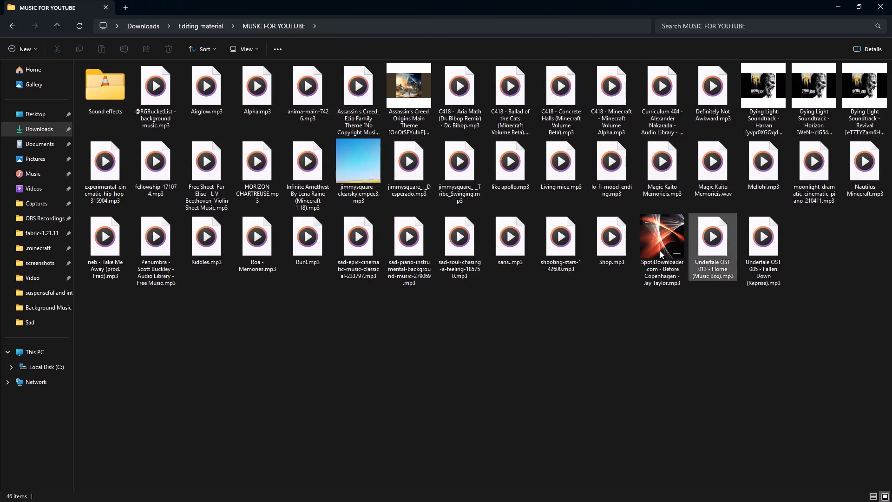
drag(670, 246, 709, 494)
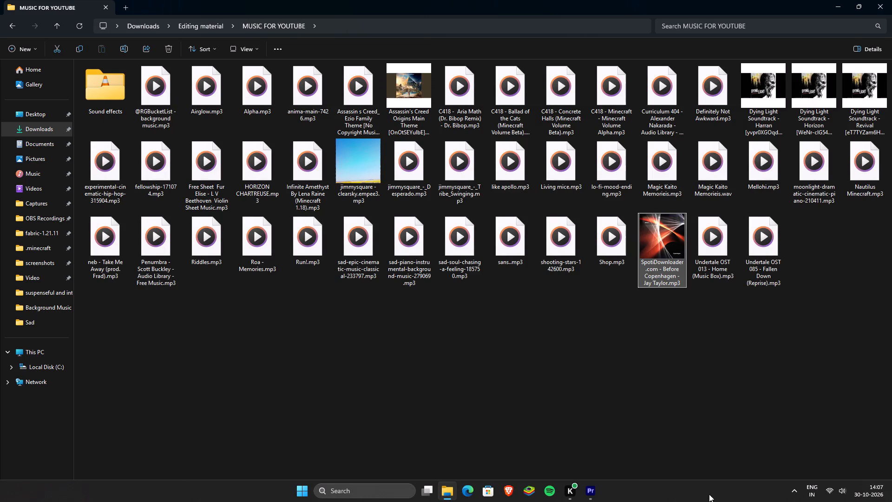
drag(709, 494, 140, 409)
Preview the Before Copenhagen track from its start and again from about the one-minute mark.
double_click(172, 422)
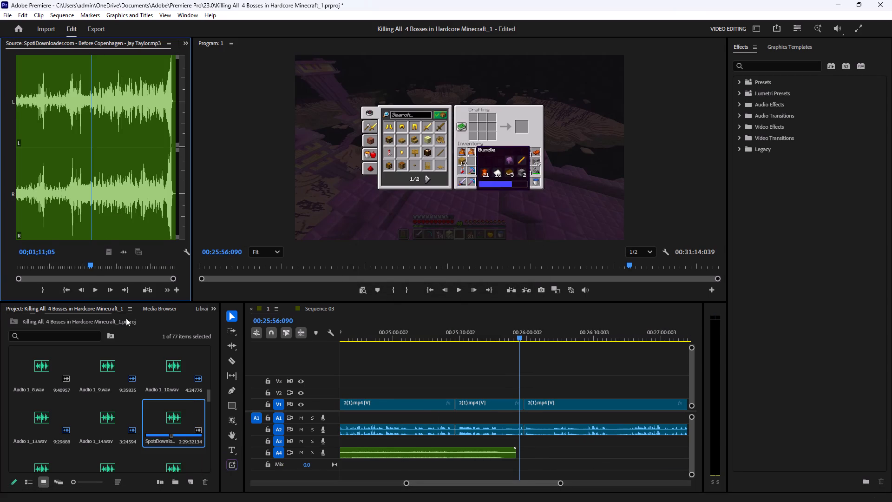
drag(88, 265, 0, 267)
click(92, 291)
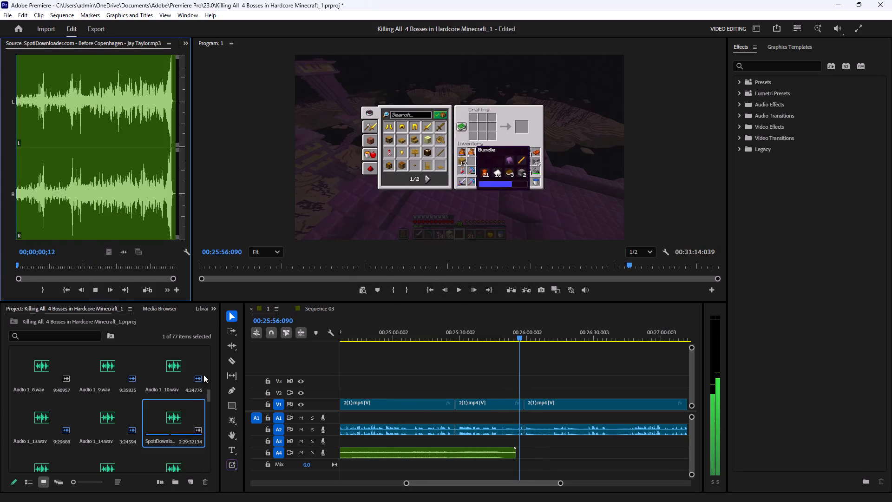
drag(48, 264, 80, 258)
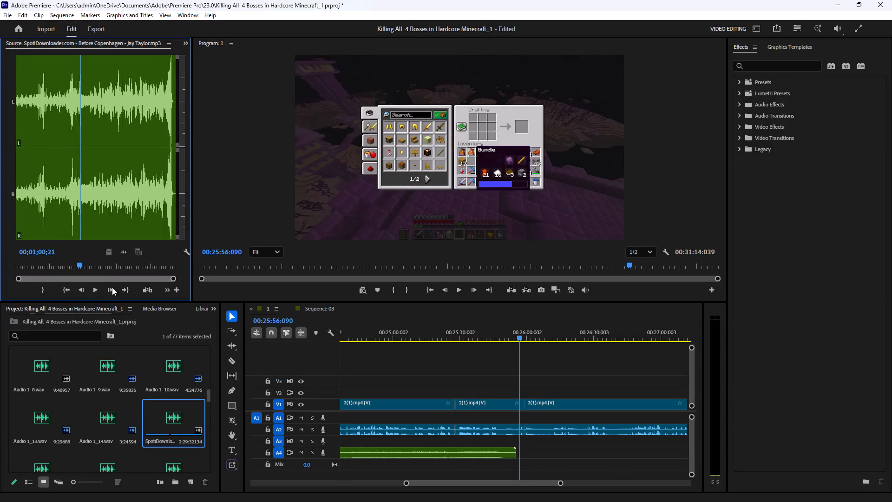
click(92, 290)
click(94, 291)
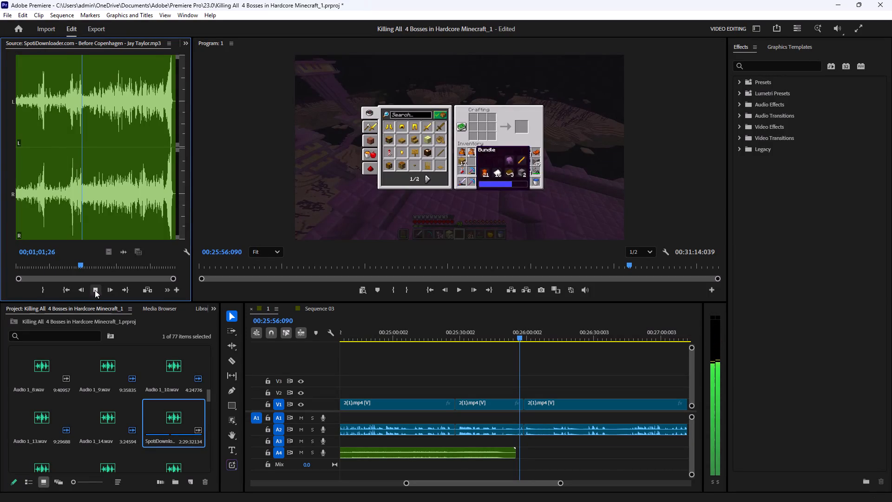
Look through the project bin again for other music that could follow the A4 track.
scroll(190, 413, down, 17)
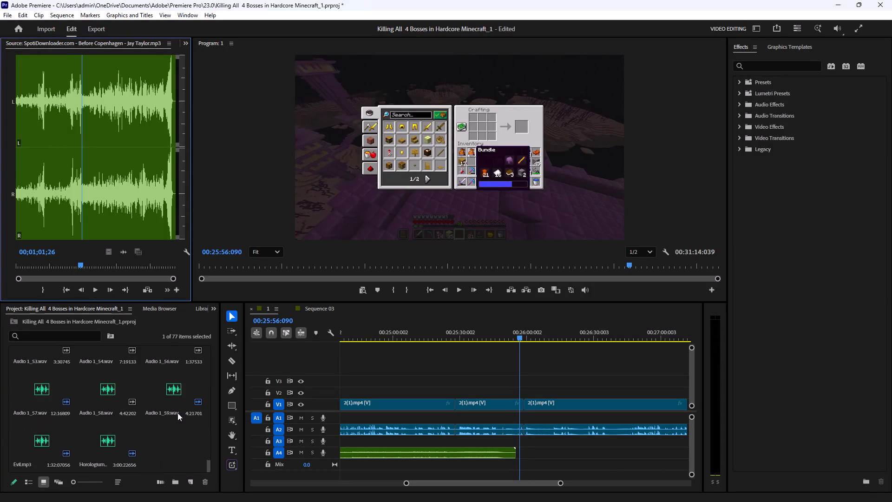
scroll(177, 410, up, 11)
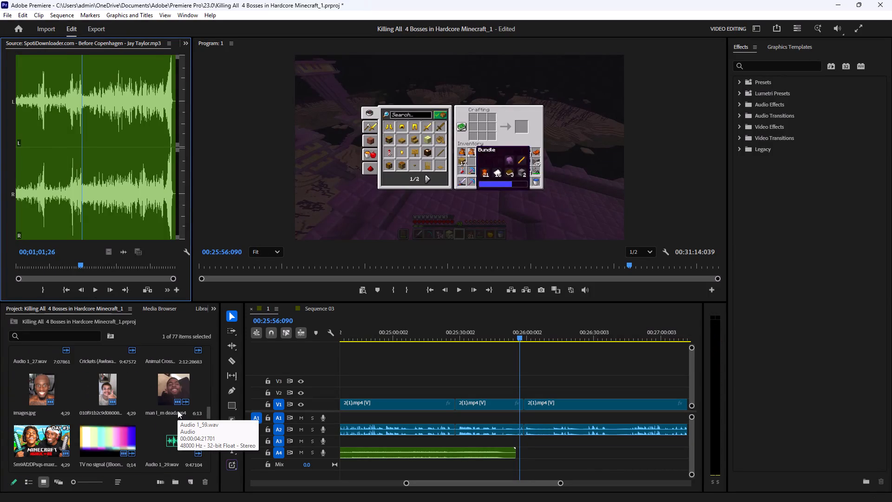
scroll(177, 410, up, 17)
scroll(177, 409, down, 2)
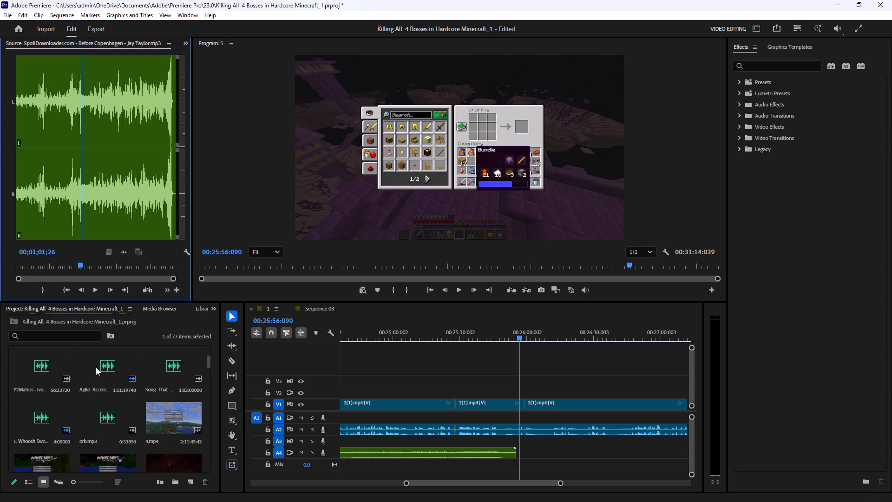
scroll(96, 367, down, 1)
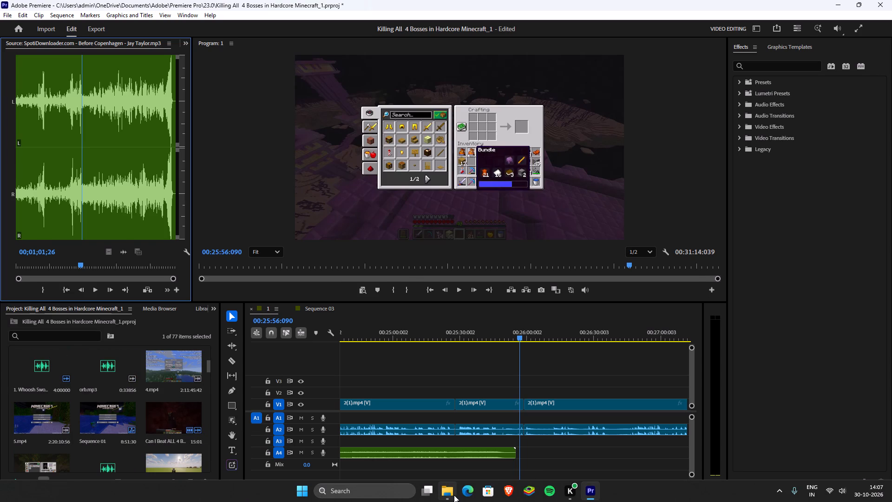
Preview the Penumbra - Scott Buckley track from the MUSIC FOR YOUTUBE folder up to about the two-minute mark, and close File Explorer.
click(454, 495)
click(628, 346)
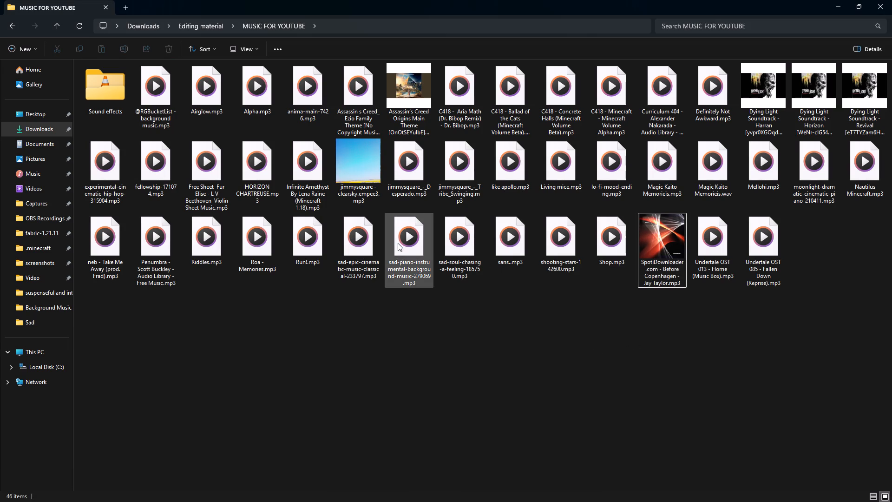
double_click(168, 268)
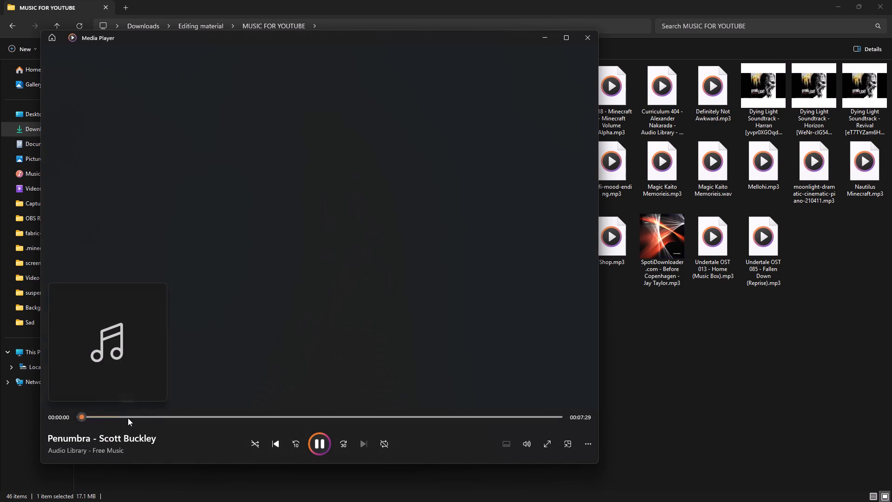
click(128, 418)
drag(205, 417, 210, 417)
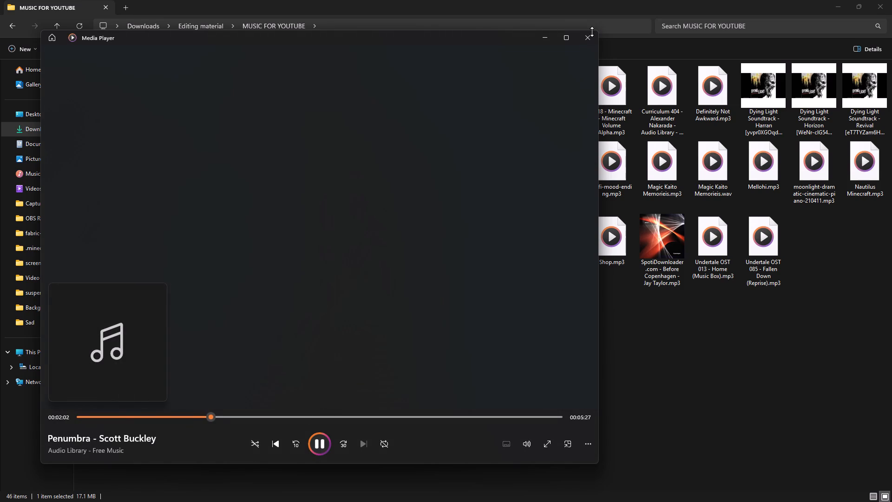
click(589, 36)
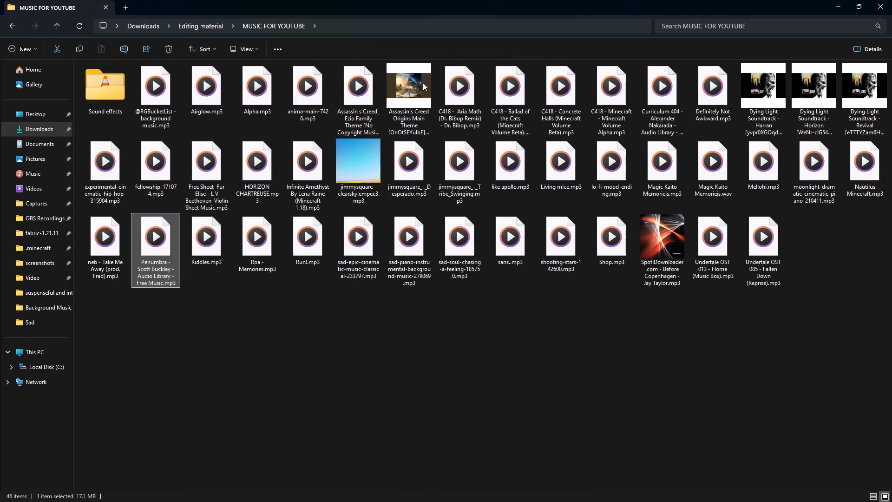
click(891, 0)
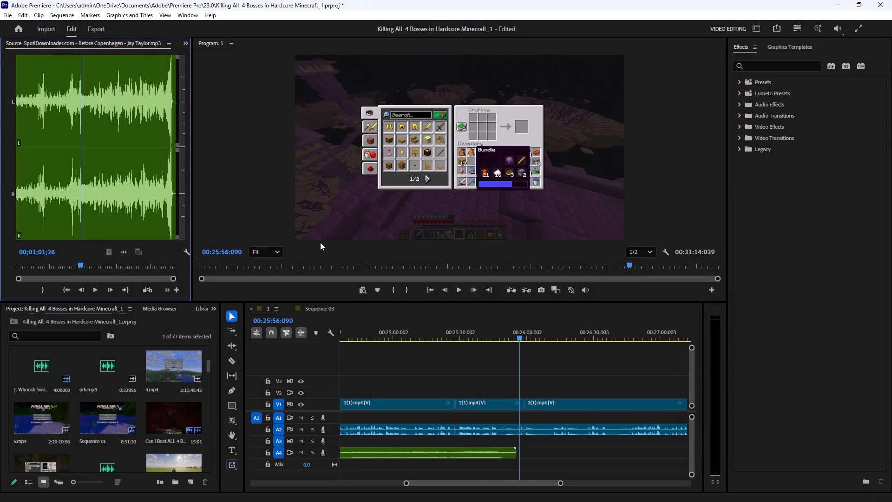
Play the sequence from 00:25:56, just past the end of the A4 track, and save the project.
key(space)
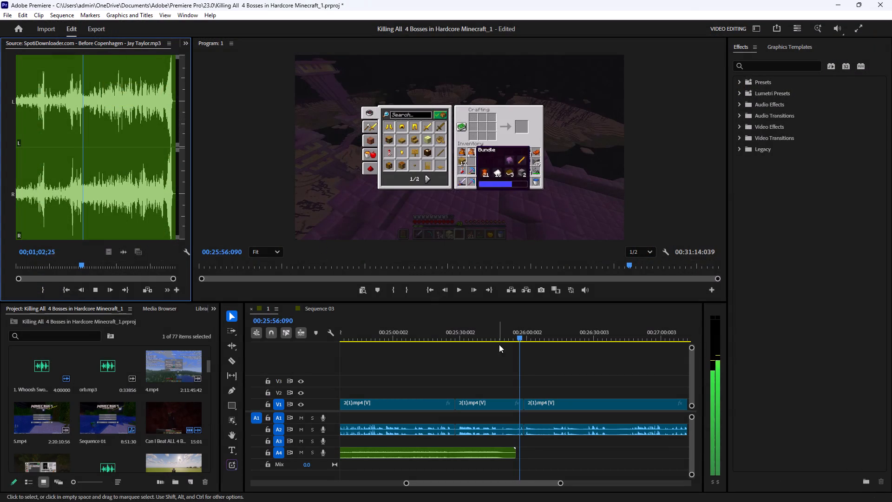
click(456, 287)
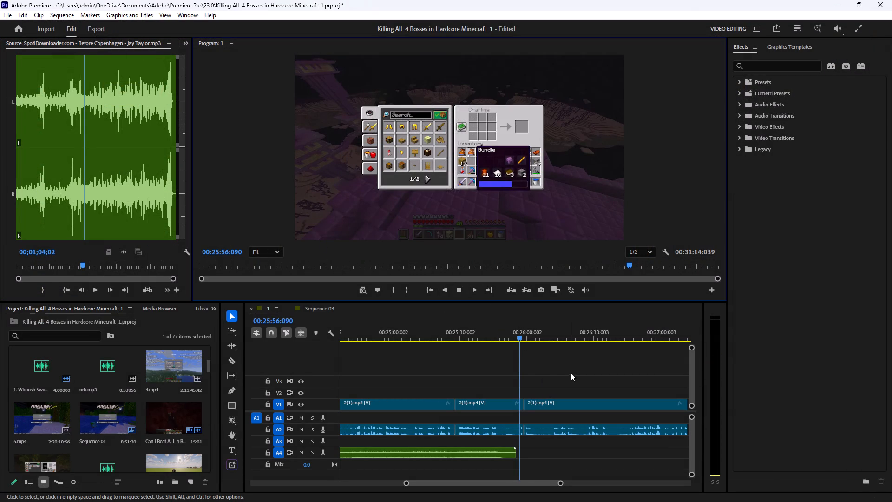
click(571, 372)
click(455, 289)
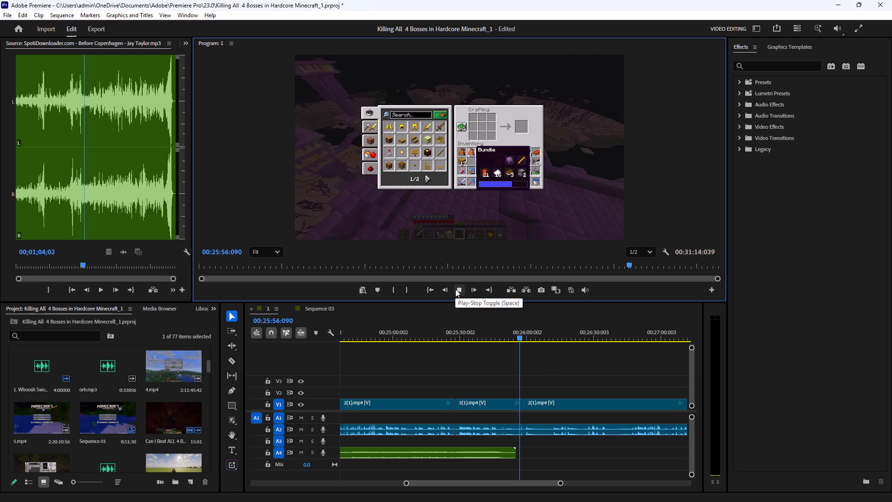
key(space)
click(614, 356)
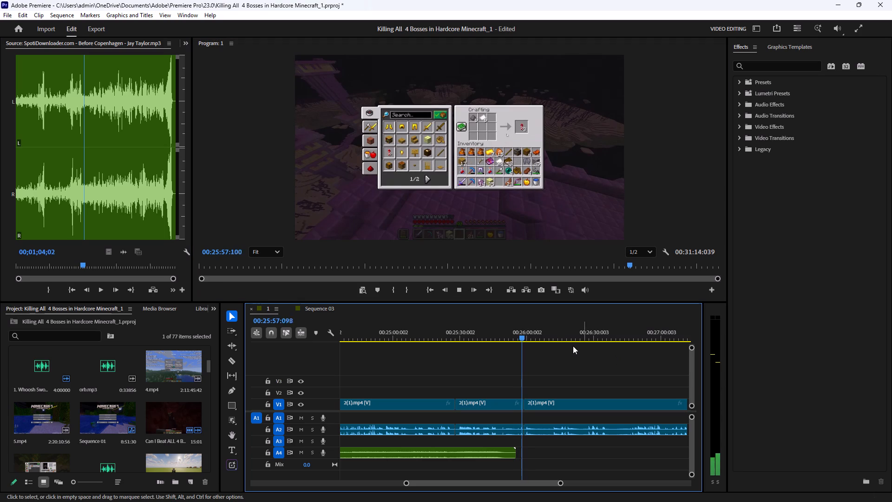
key(ctrl+s)
Scrub through the footage after the A4 track, from about 00:25:58 to the end of the sequence, to examine the remaining section.
key(space)
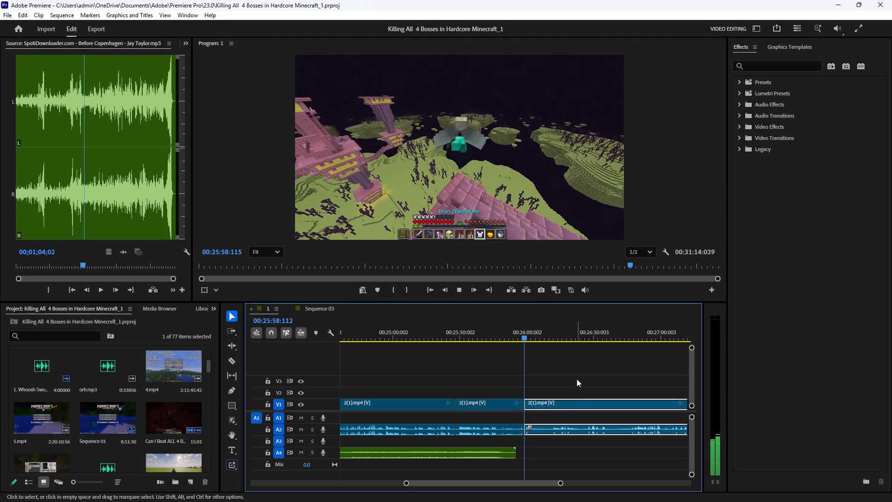
drag(563, 481, 603, 485)
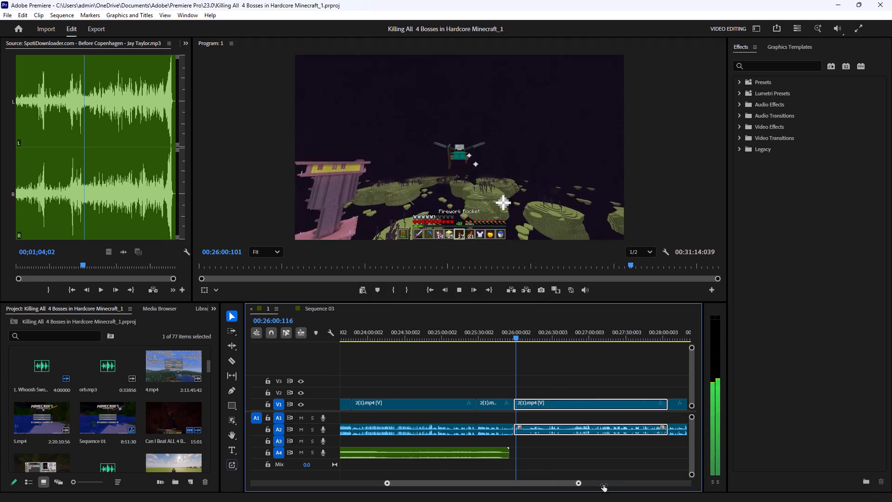
drag(603, 485, 632, 481)
drag(522, 338, 546, 341)
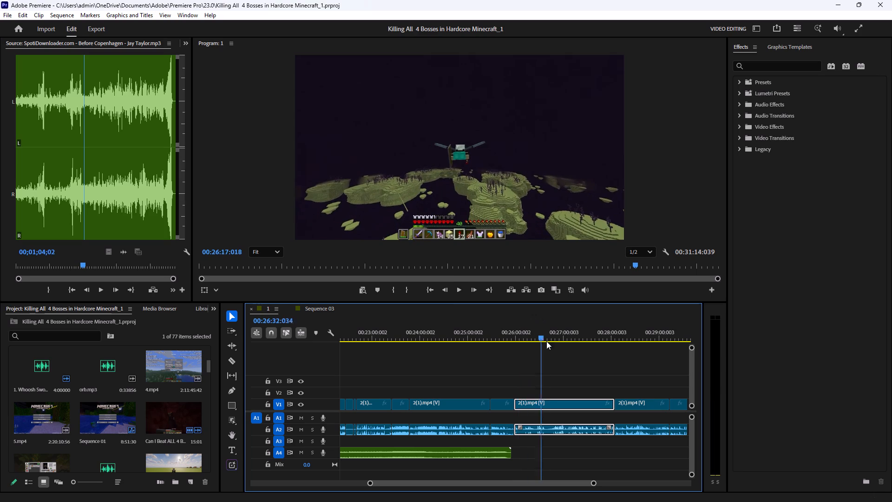
drag(546, 341, 568, 343)
drag(568, 343, 601, 344)
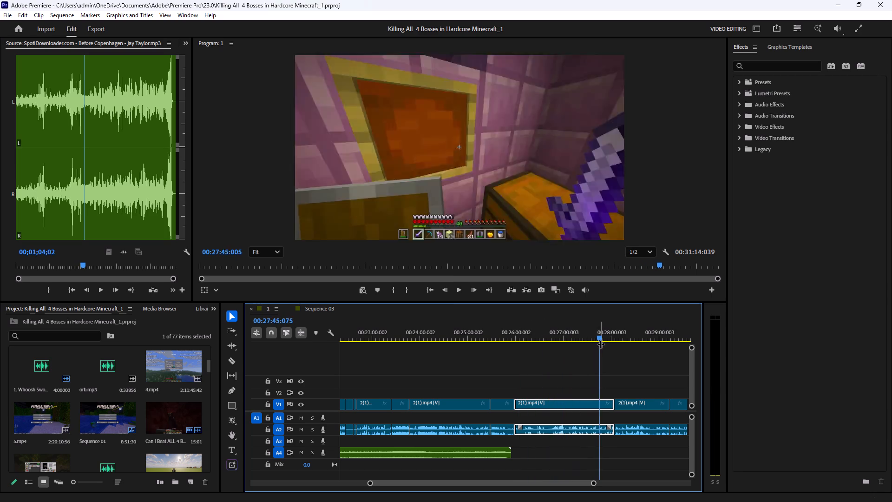
drag(601, 344, 681, 346)
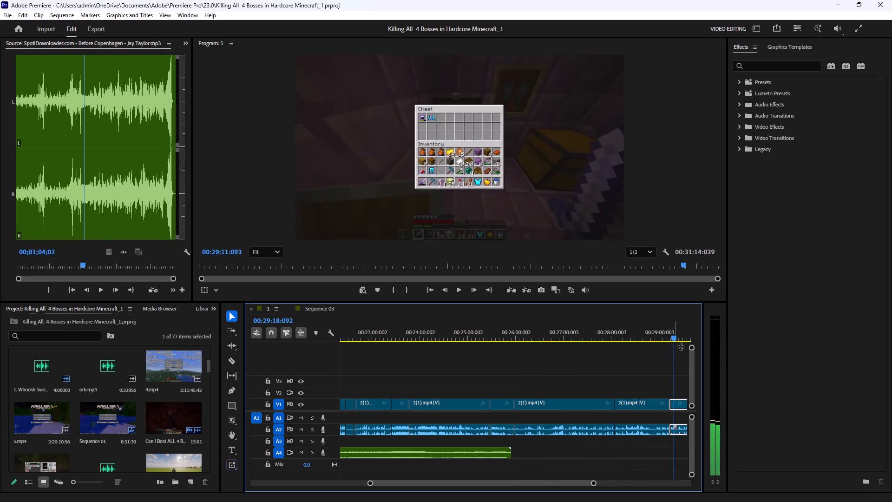
drag(681, 346, 553, 365)
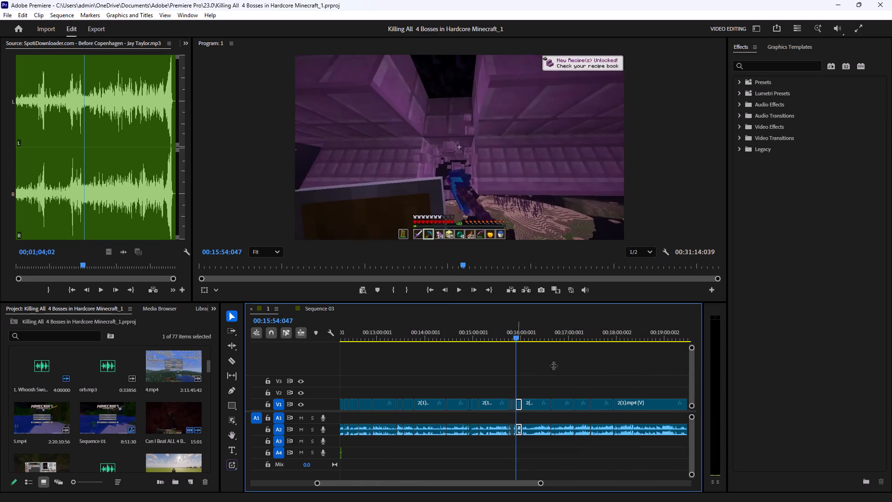
drag(553, 365, 736, 380)
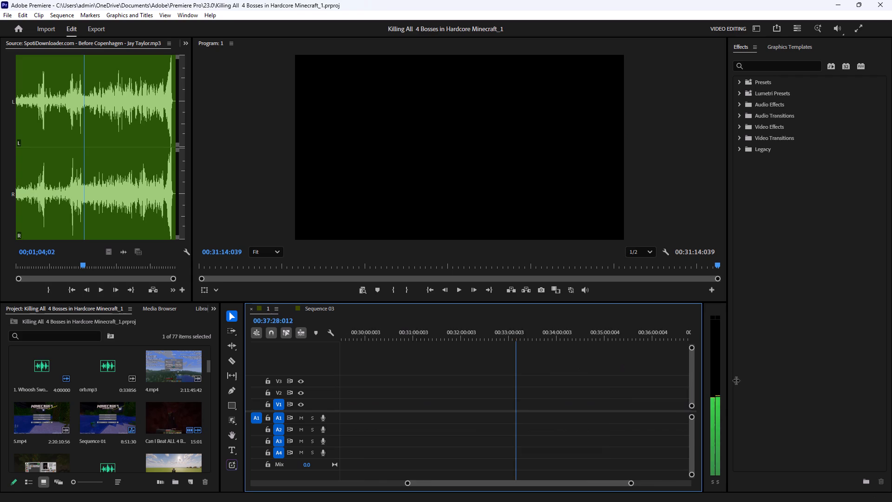
drag(736, 380, 606, 396)
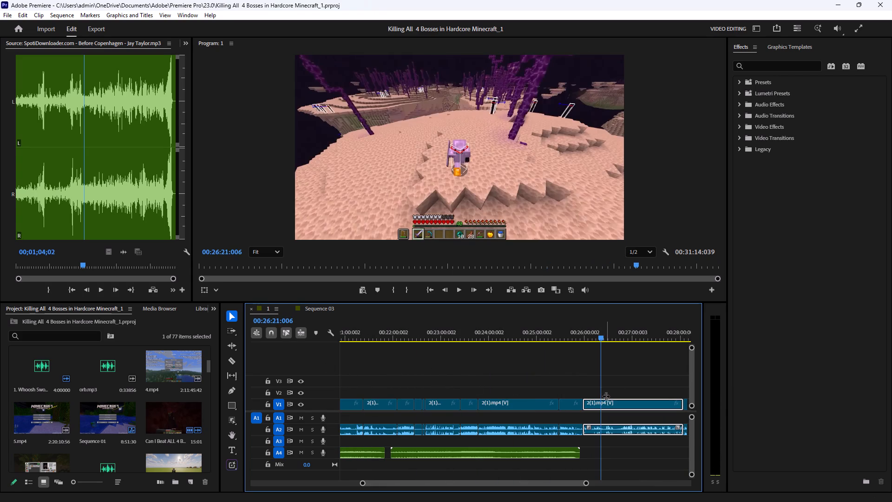
drag(606, 396, 606, 396)
drag(584, 482, 504, 473)
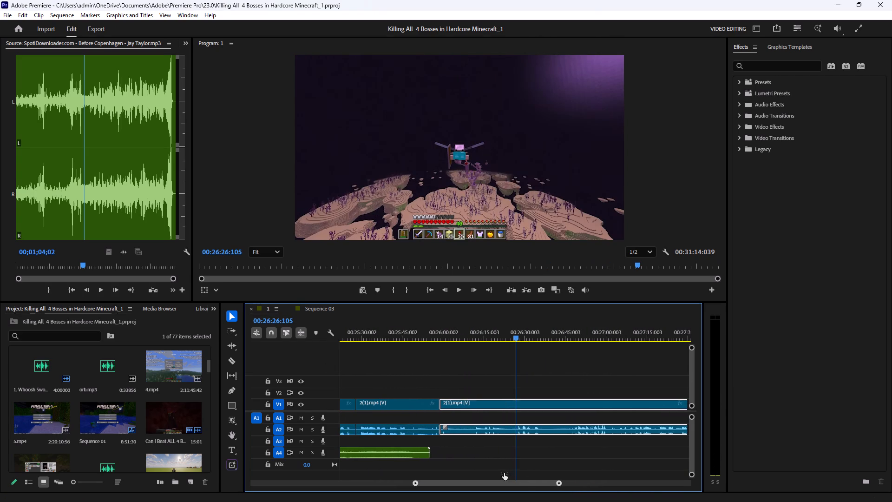
drag(504, 473, 502, 473)
drag(518, 337, 714, 349)
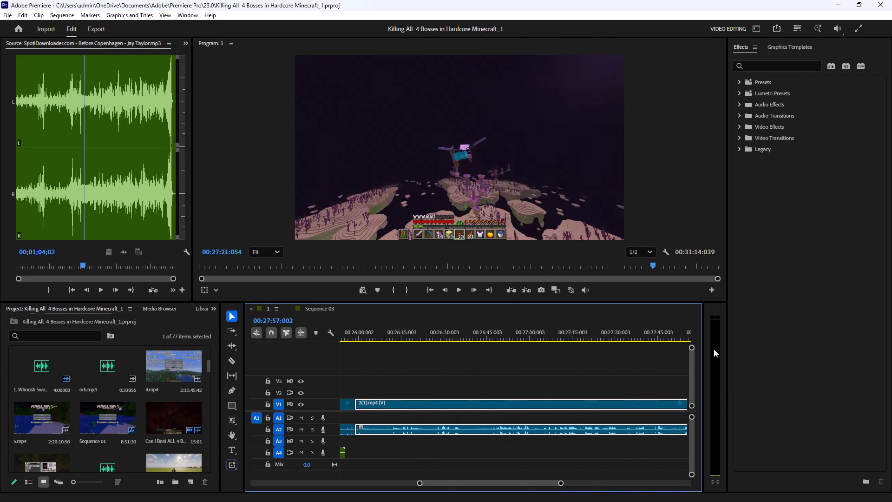
drag(714, 349, 503, 351)
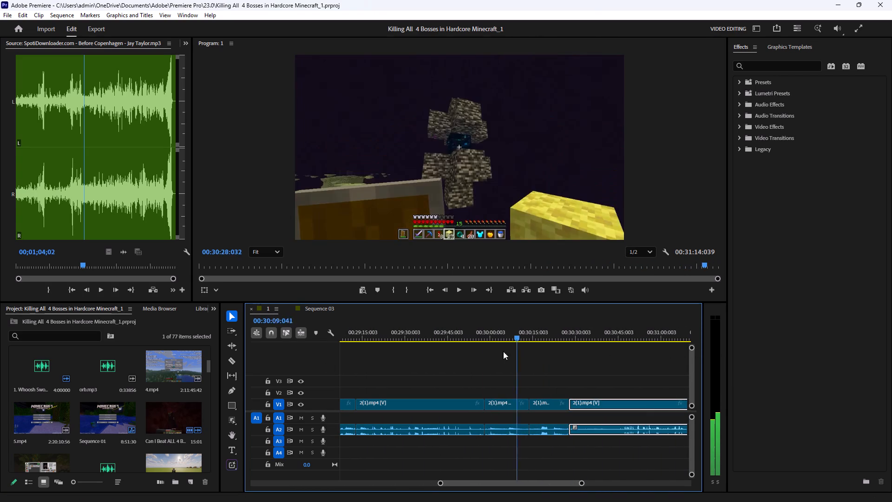
Trim the start of the V1 clip beginning near 00:29:58 to 00:30:03:022 with its audio, and ripple-delete the resulting gap.
drag(503, 351, 486, 354)
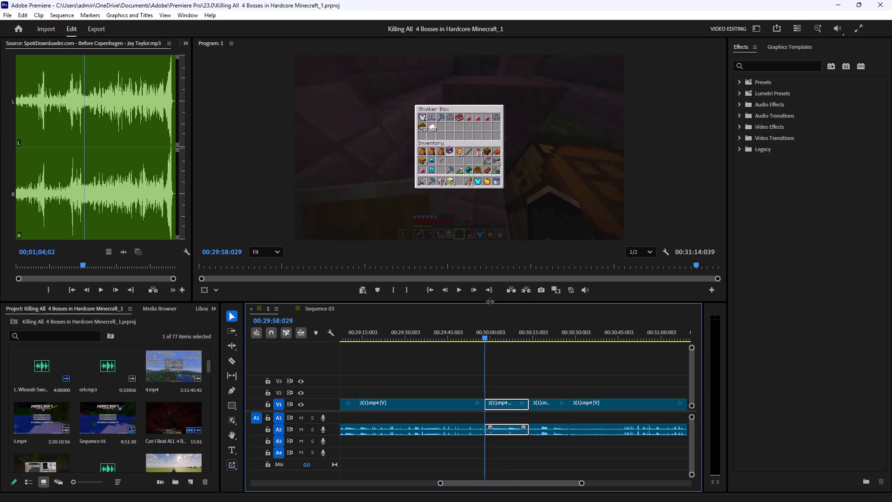
click(460, 292)
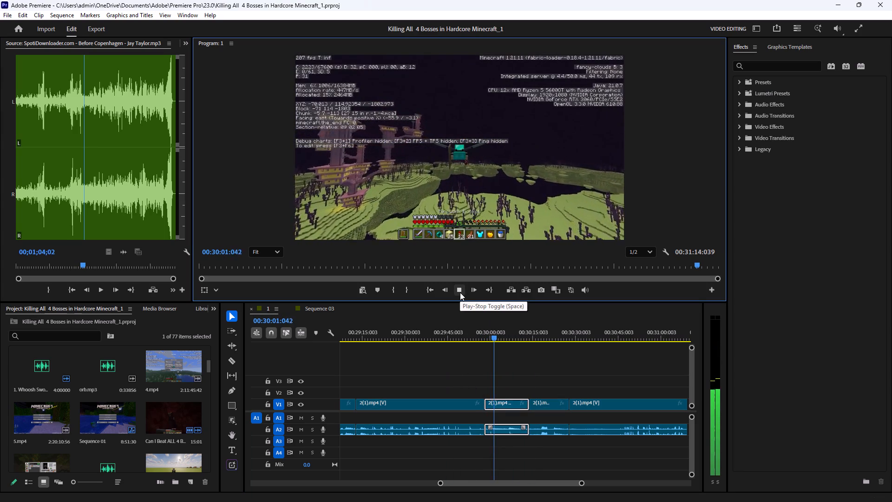
click(460, 292)
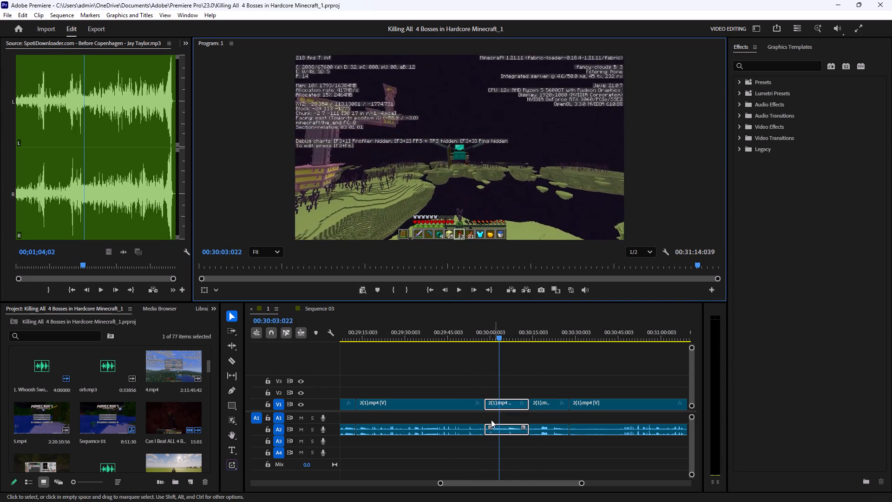
drag(486, 403, 501, 402)
click(496, 405)
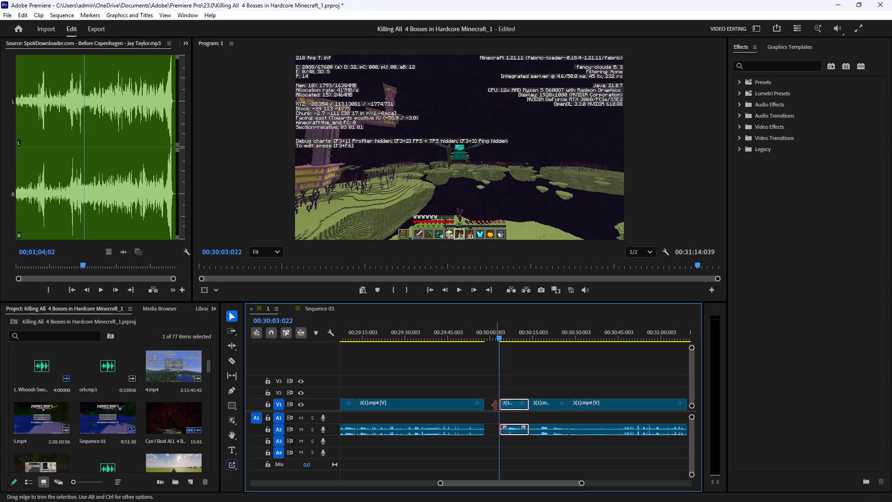
click(491, 407)
key(BackSpace)
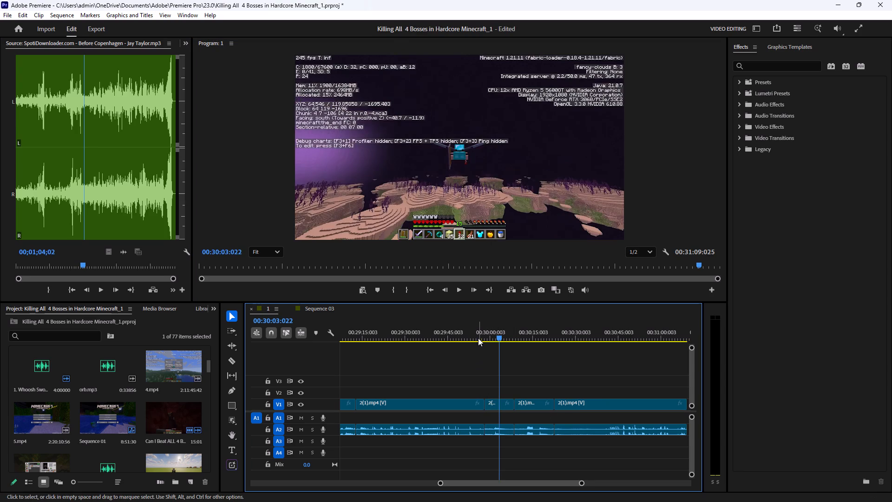
Trim the end of the long clip before that cut back to about 00:29:50 and ripple-delete the resulting gap.
click(472, 327)
click(459, 295)
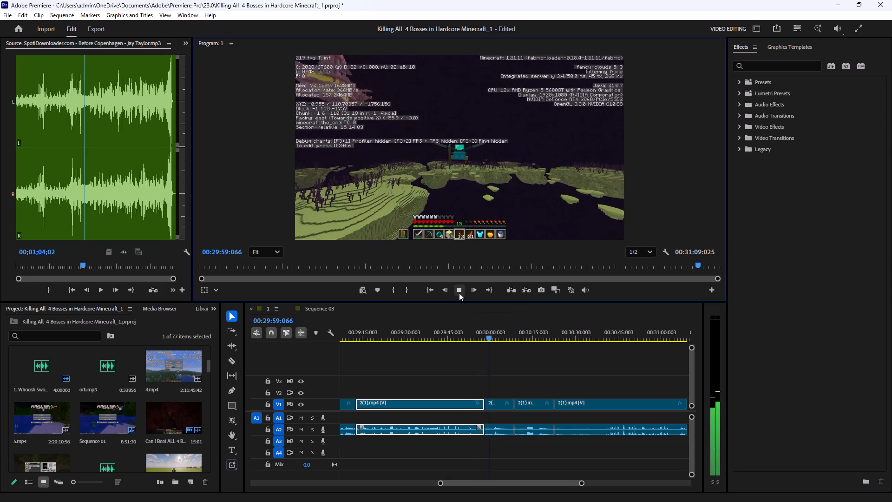
click(459, 293)
drag(483, 404, 462, 406)
click(474, 407)
key(BackSpace)
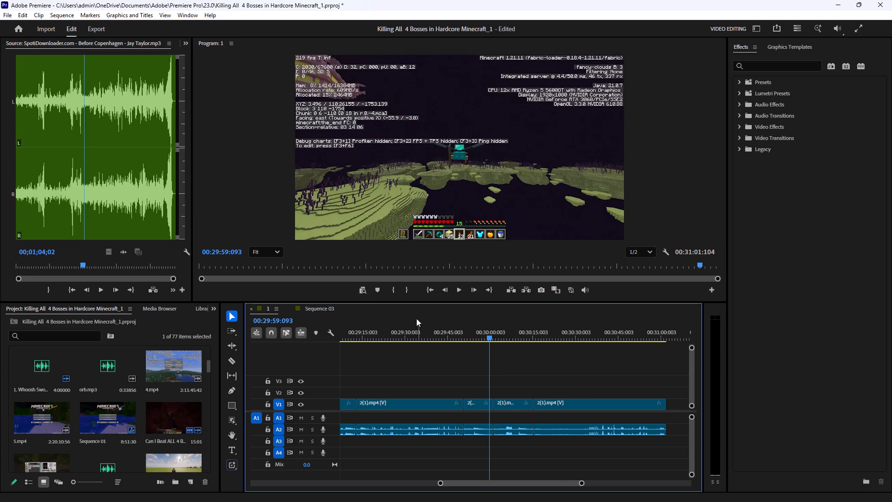
Trim the end of the long V1 clip with its audio back to 00:29:35:068 and ripple-delete the resulting gap.
click(429, 336)
click(460, 289)
click(515, 365)
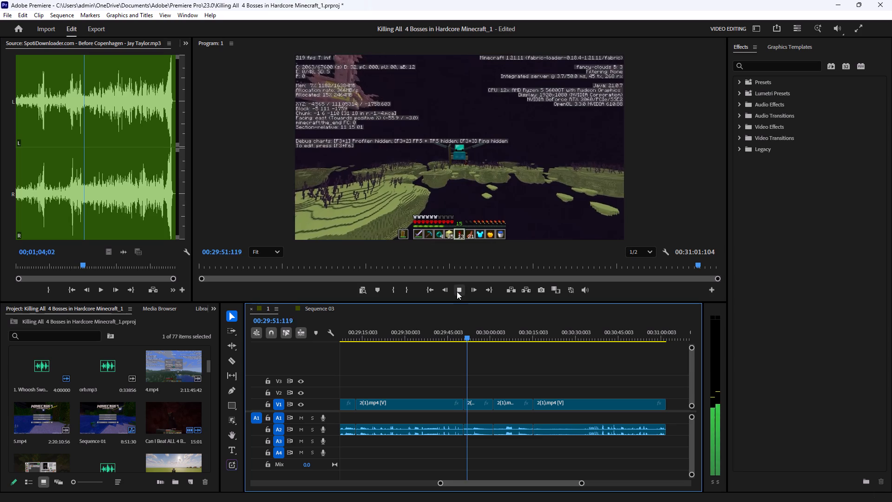
click(457, 291)
drag(409, 331, 411, 351)
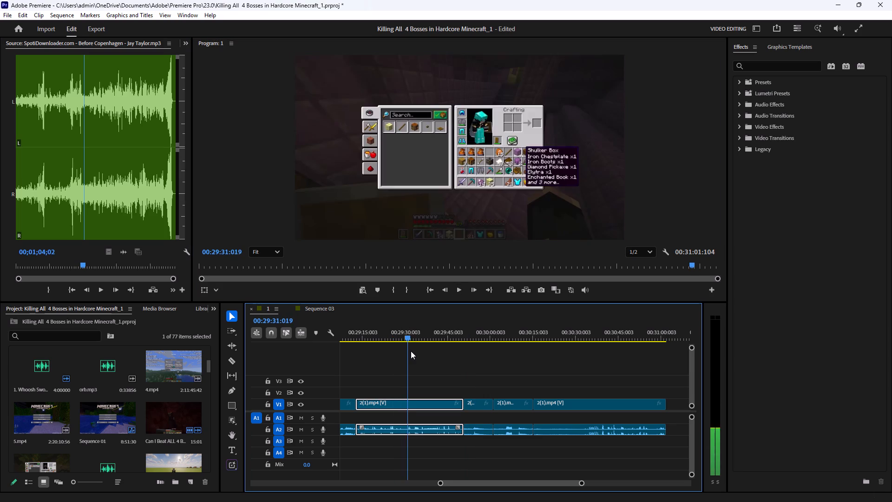
drag(411, 351, 430, 350)
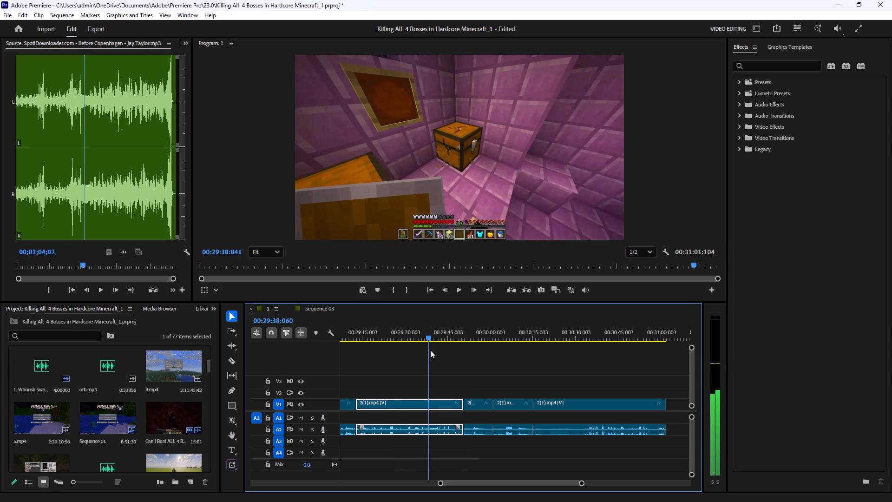
drag(430, 350, 399, 358)
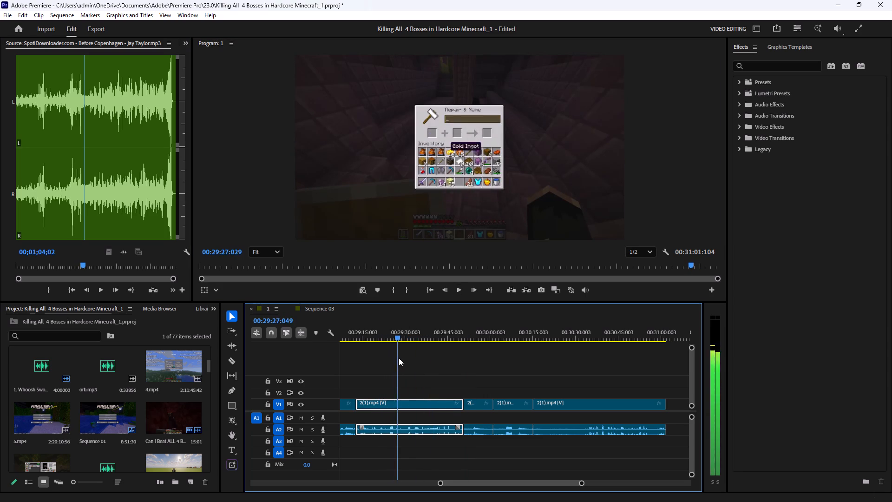
drag(399, 358, 411, 358)
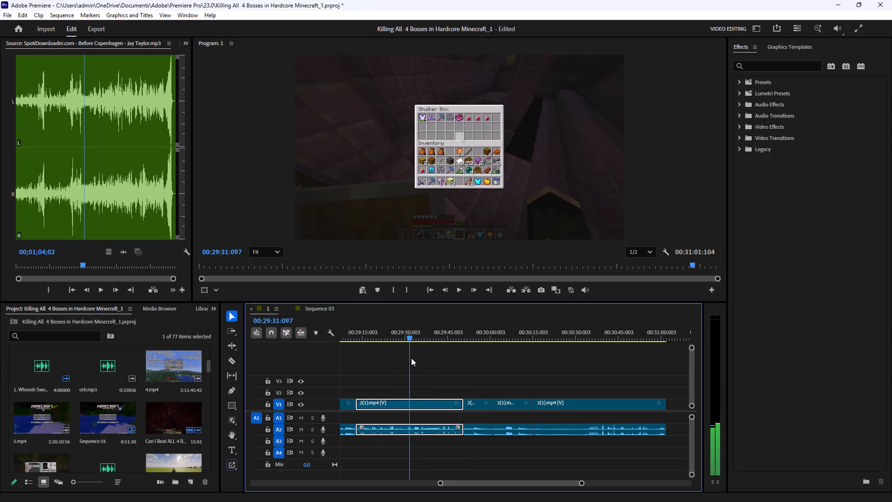
drag(411, 358, 420, 359)
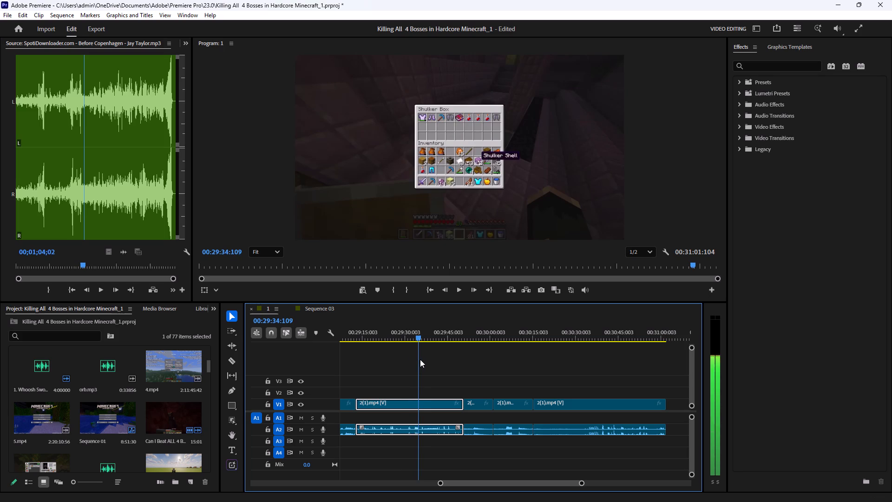
drag(420, 359, 422, 362)
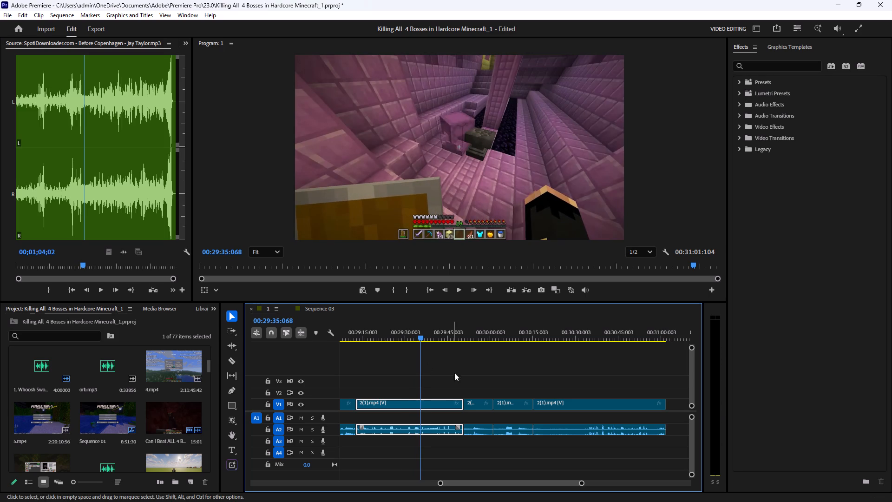
drag(463, 407, 423, 411)
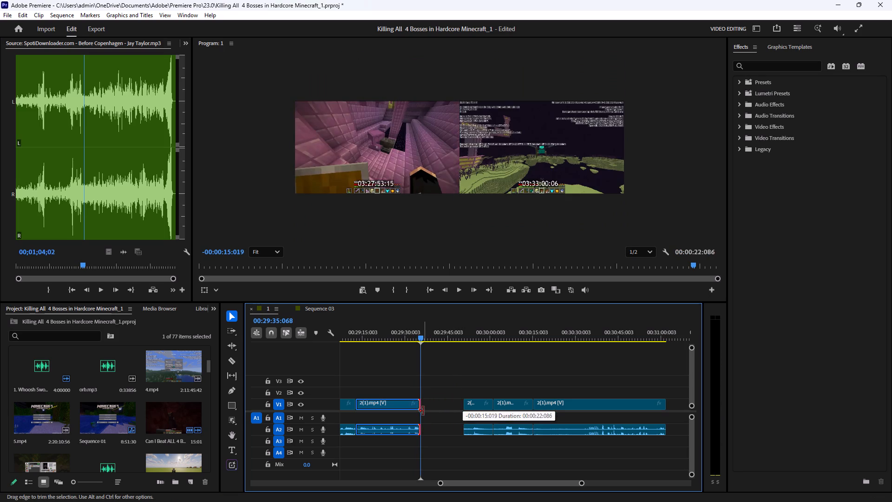
drag(423, 411, 423, 411)
click(445, 406)
key(BackSpace)
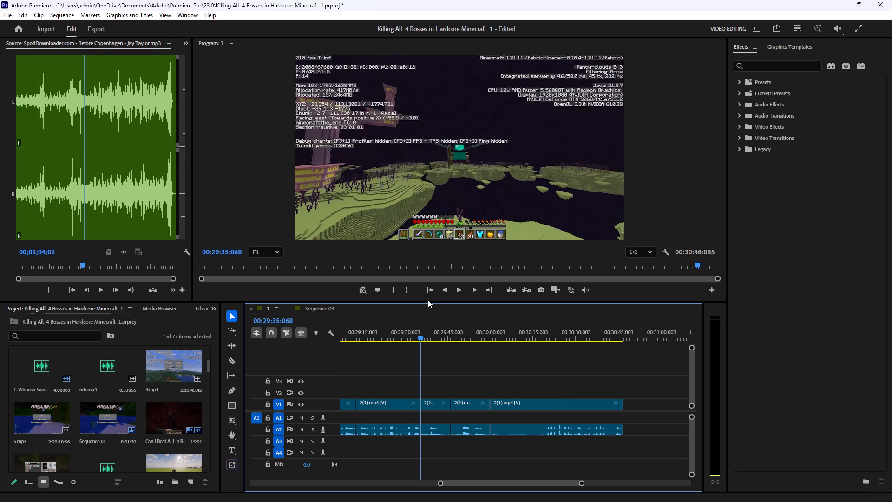
Play and scrub the footage from the new cut at 00:29:35 to the end of the sequence to examine it.
click(455, 293)
click(479, 374)
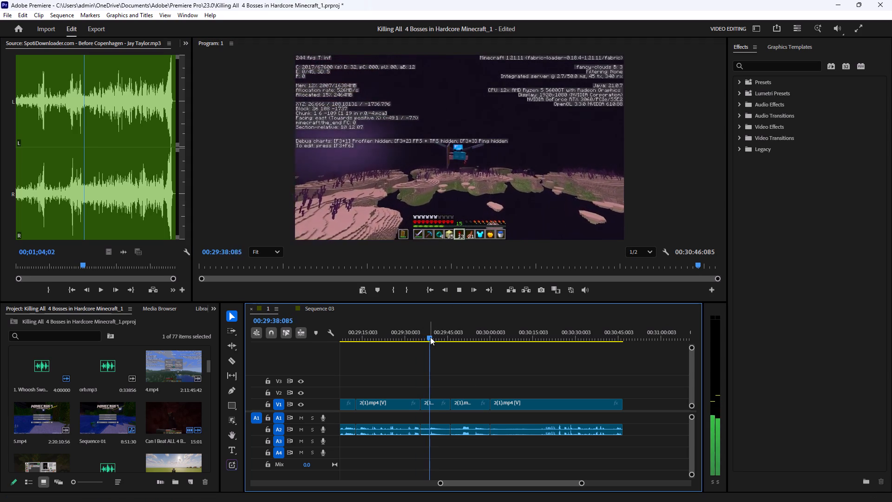
drag(439, 337, 454, 339)
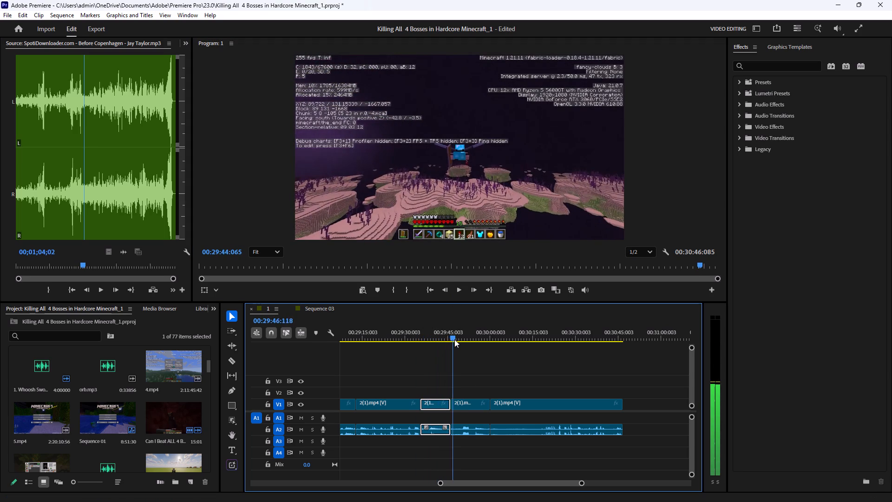
drag(454, 339, 492, 341)
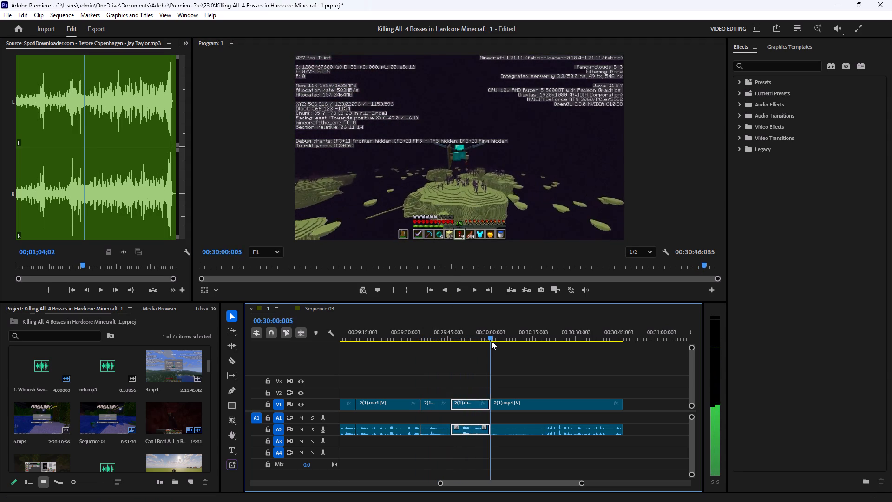
drag(492, 341, 556, 346)
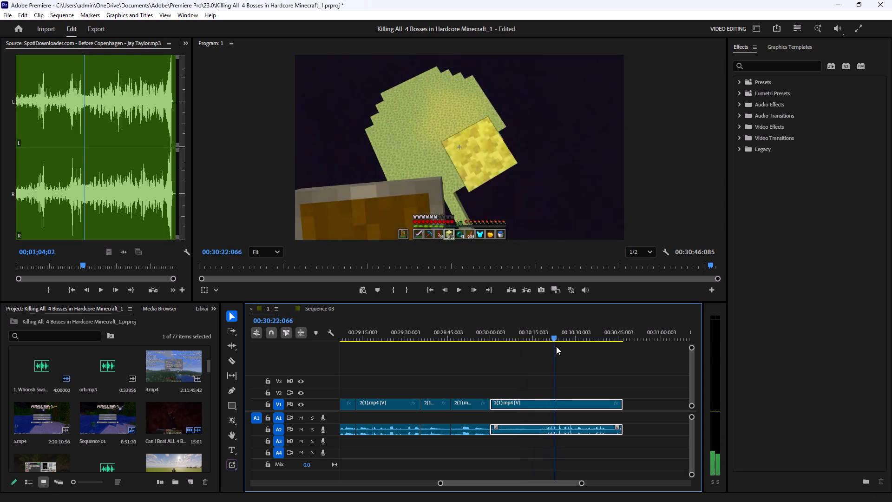
drag(556, 346, 618, 354)
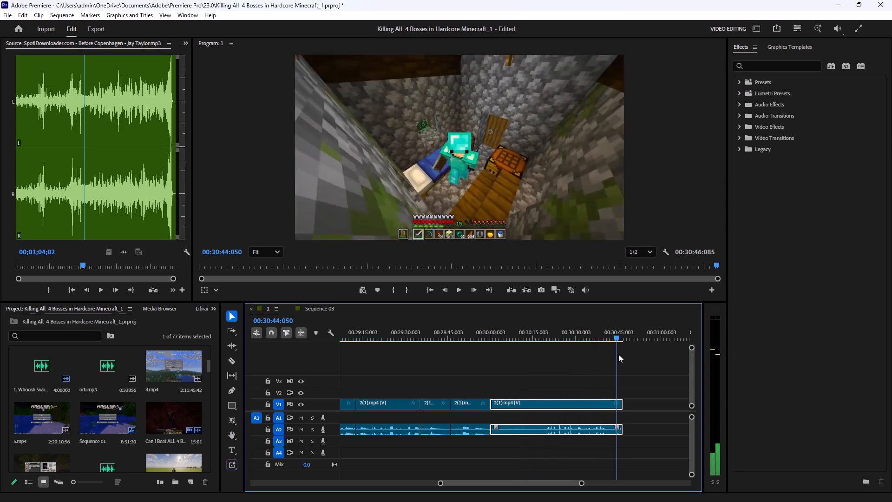
drag(618, 354, 626, 356)
click(669, 398)
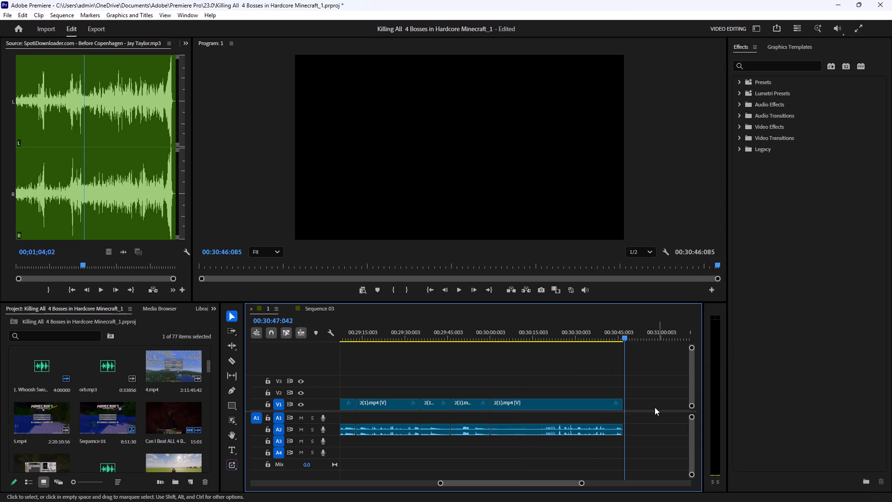
Save the project.
drag(582, 484, 761, 485)
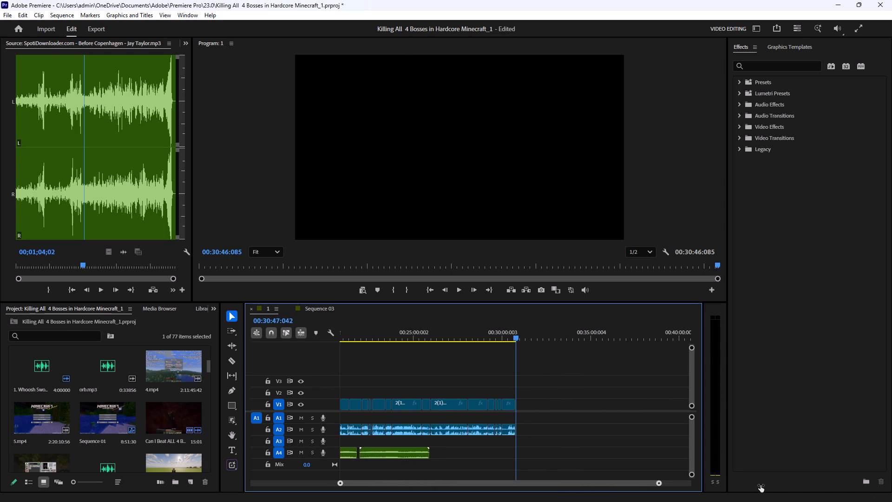
drag(761, 485, 613, 494)
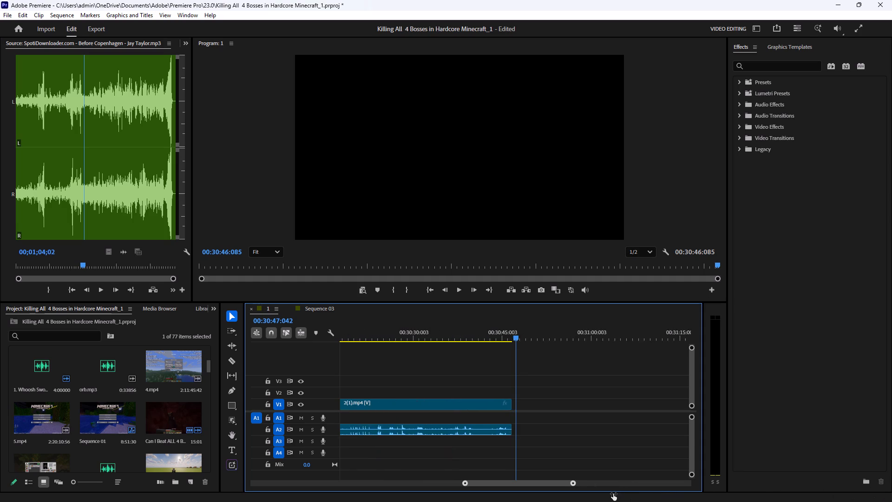
drag(613, 494, 891, 488)
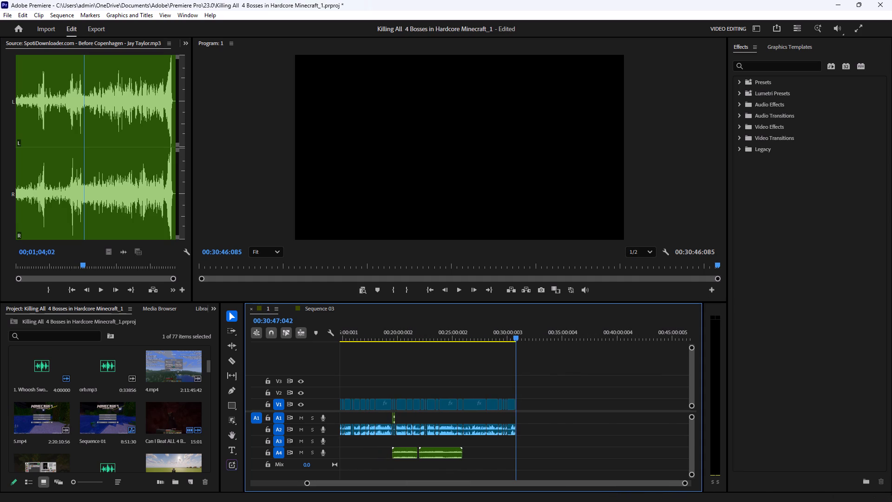
key(ctrl+s)
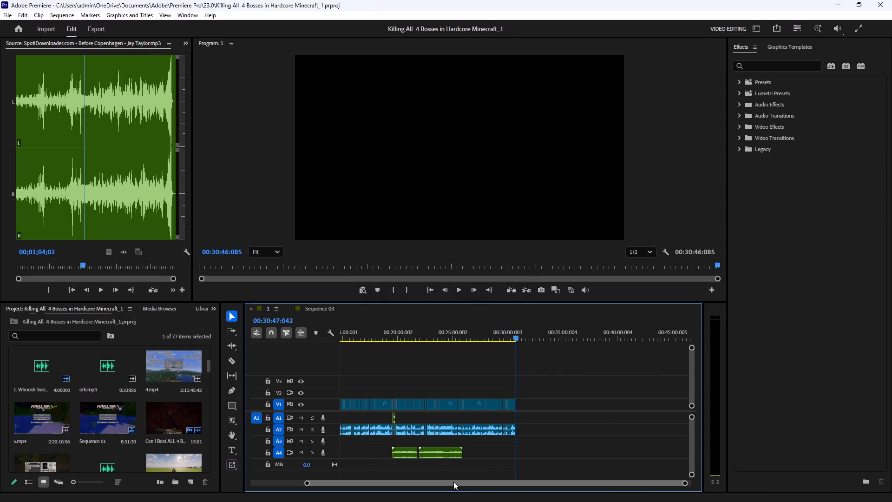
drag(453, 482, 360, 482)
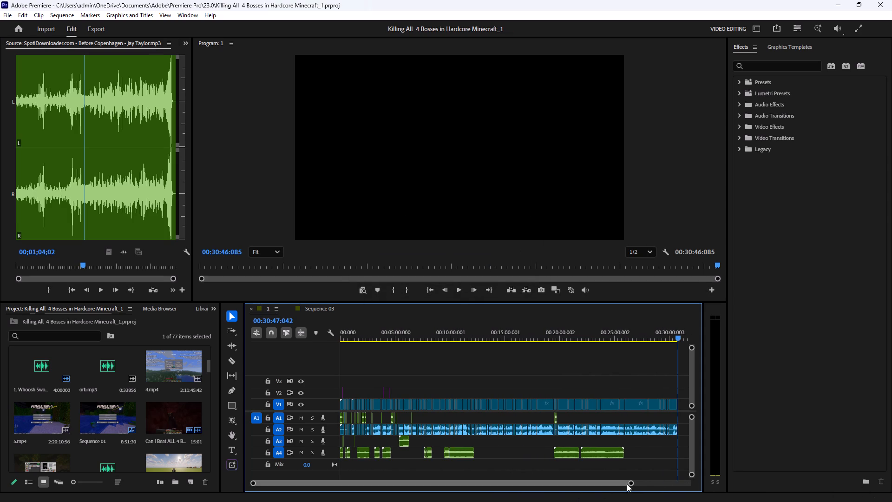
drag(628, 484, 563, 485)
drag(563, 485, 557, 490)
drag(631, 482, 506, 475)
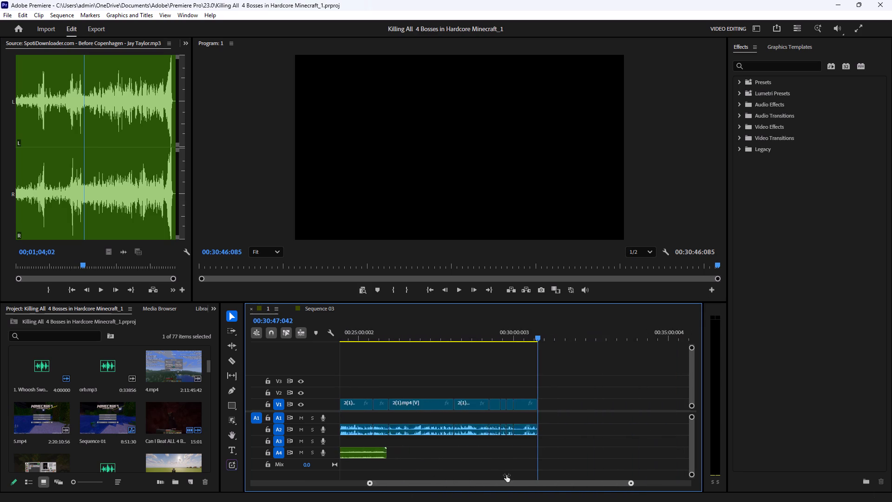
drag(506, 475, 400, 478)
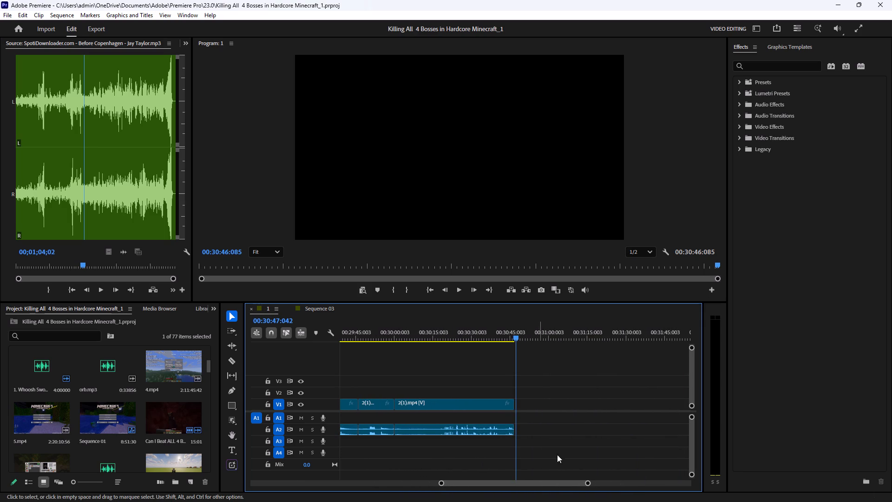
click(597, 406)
Switch to Sequence 03 and delete all of its video and audio clips.
click(310, 309)
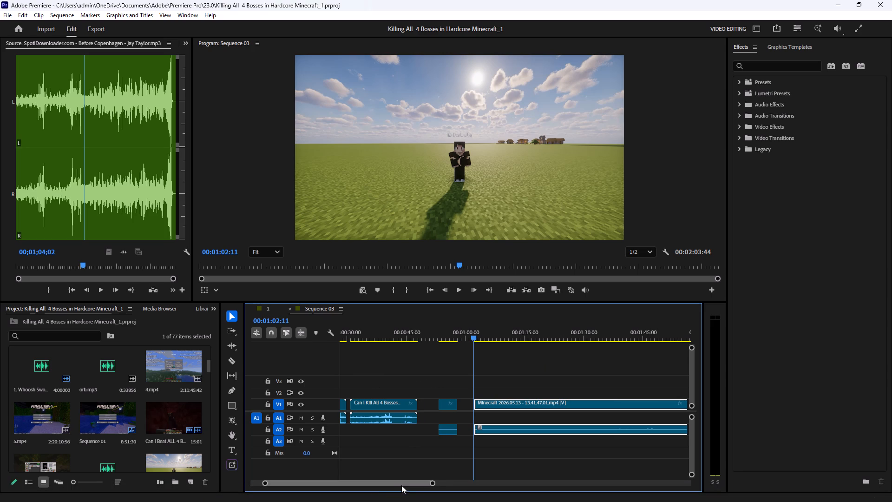
drag(401, 485, 322, 477)
drag(341, 376, 683, 438)
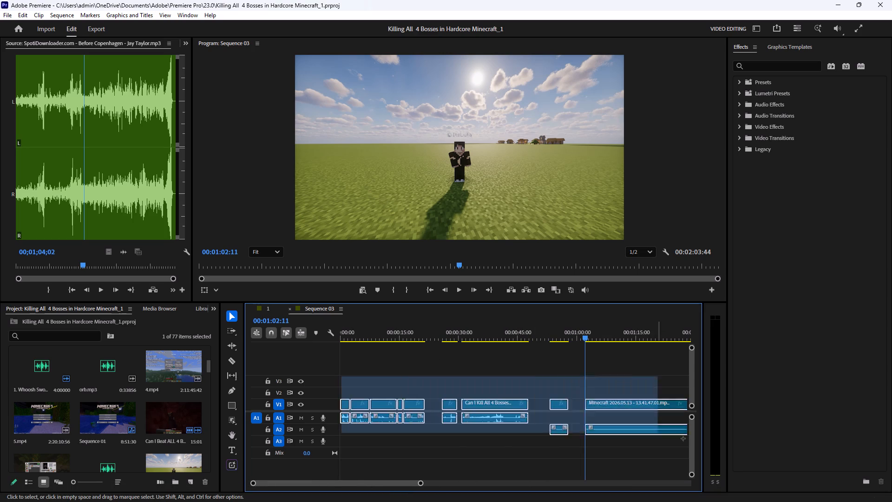
drag(683, 438, 882, 490)
key(BackSpace)
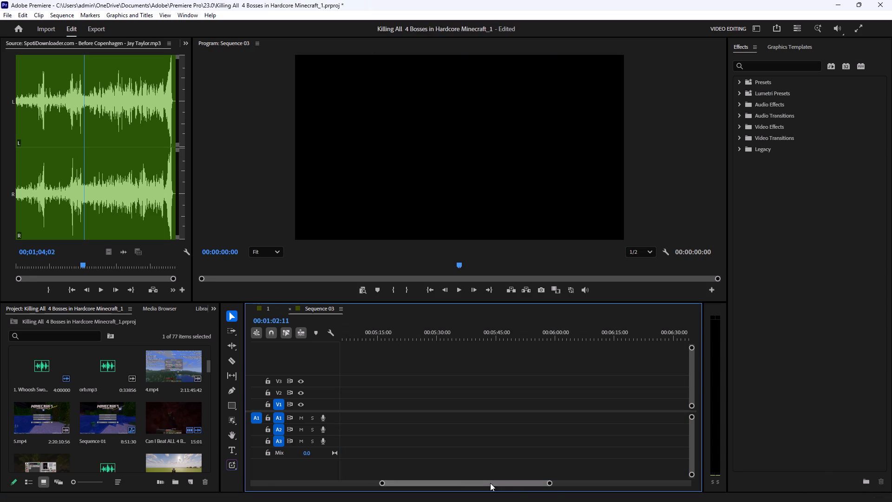
drag(490, 483, 248, 469)
click(434, 371)
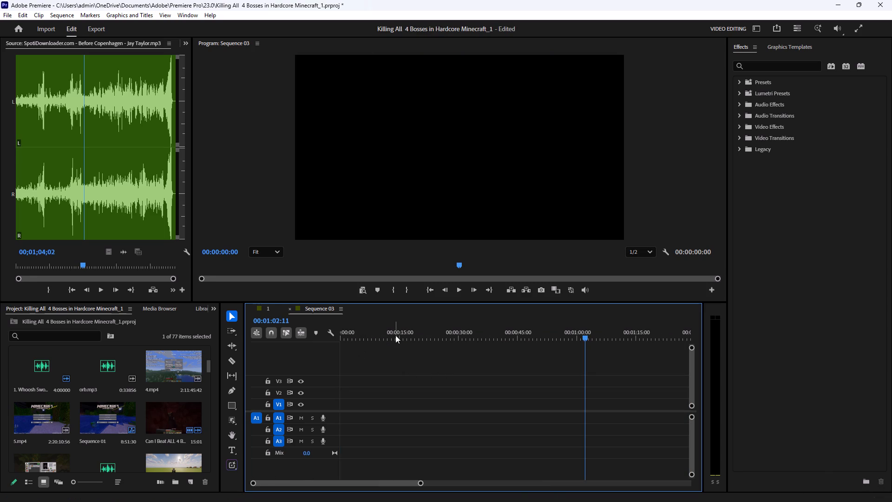
Place 3.mp4 at the very start of the emptied Sequence 03, with its video on V1 and audio on A2.
drag(395, 335, 325, 333)
click(506, 376)
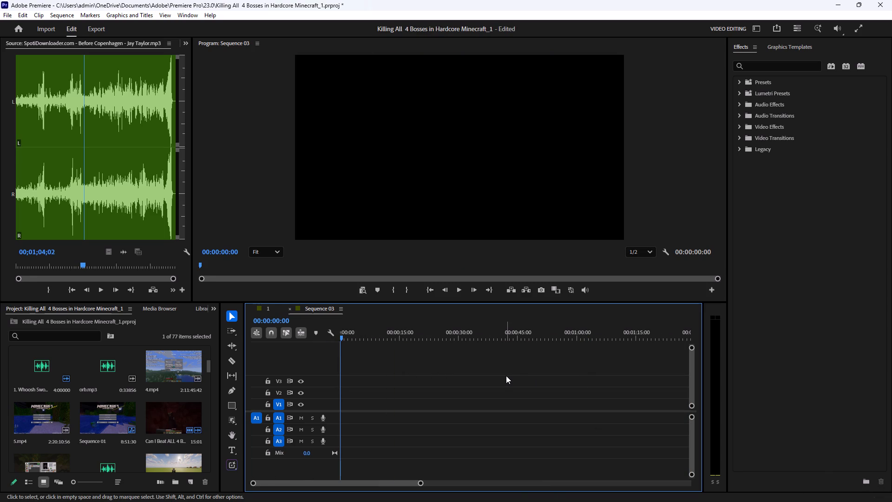
scroll(127, 415, up, 3)
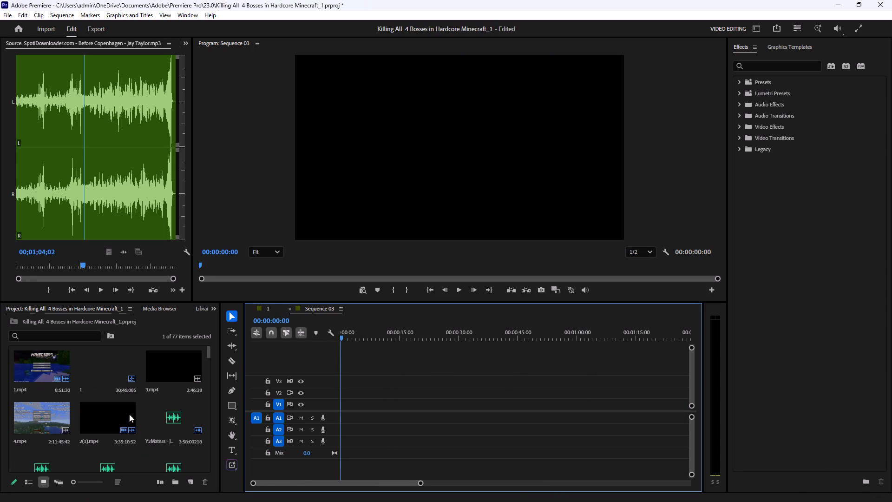
scroll(138, 412, up, 5)
drag(169, 370, 345, 413)
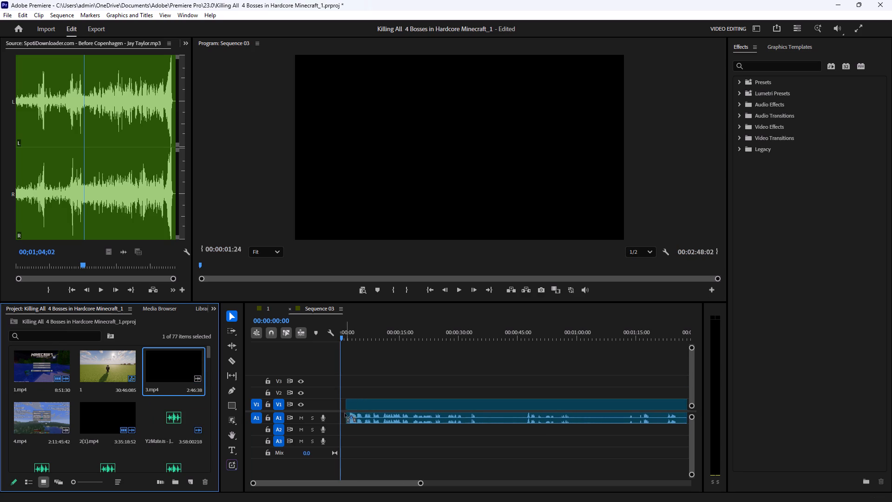
drag(345, 413, 340, 416)
drag(360, 418, 358, 434)
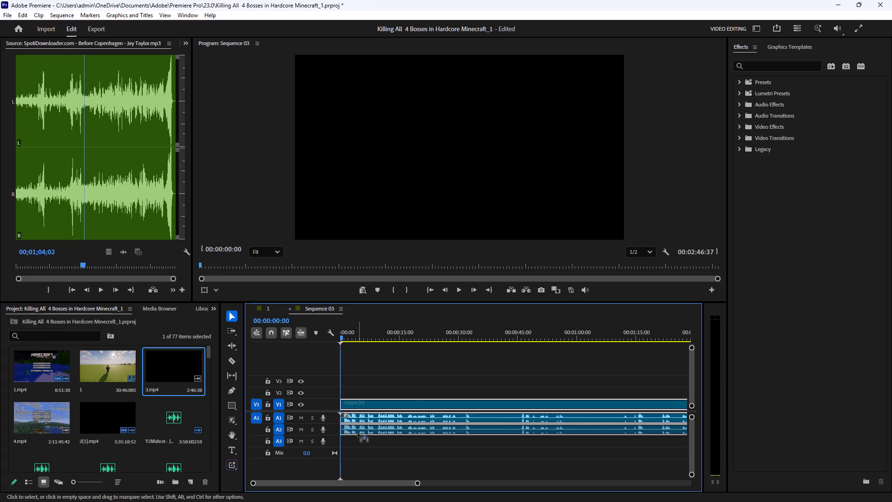
click(440, 366)
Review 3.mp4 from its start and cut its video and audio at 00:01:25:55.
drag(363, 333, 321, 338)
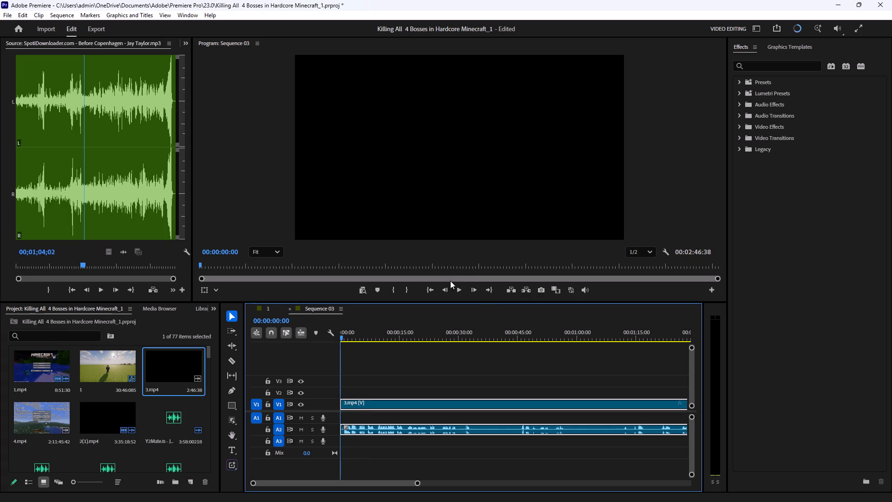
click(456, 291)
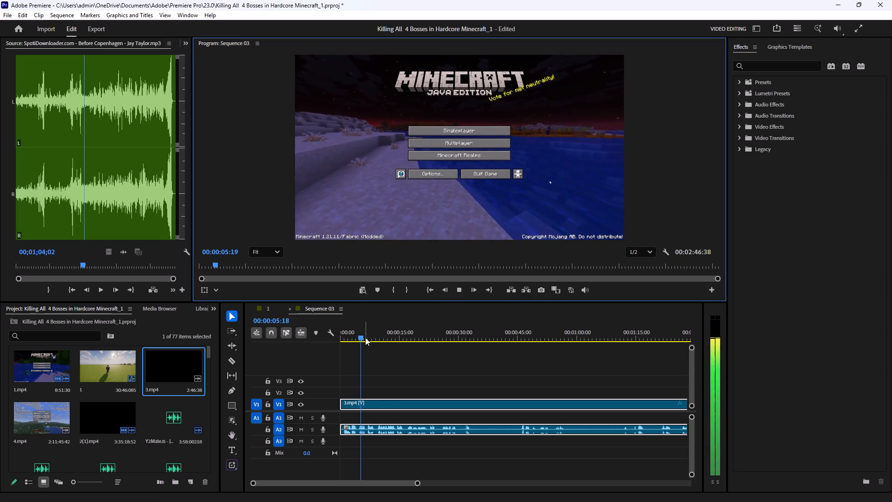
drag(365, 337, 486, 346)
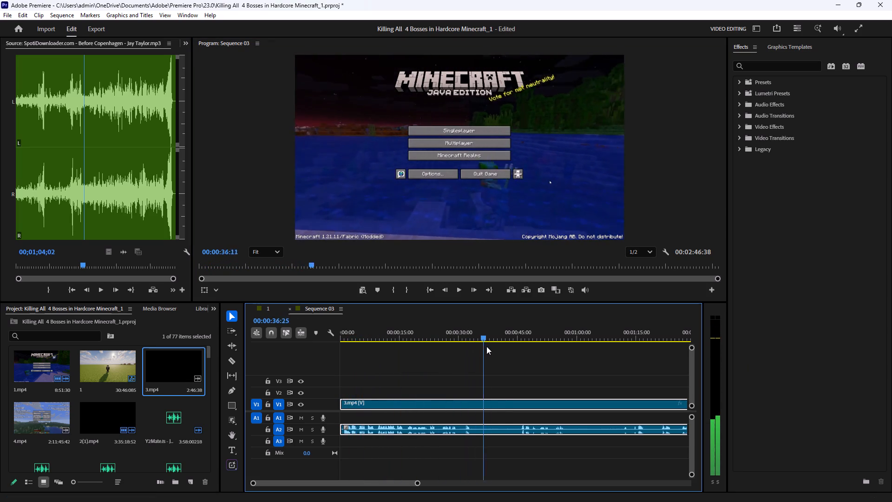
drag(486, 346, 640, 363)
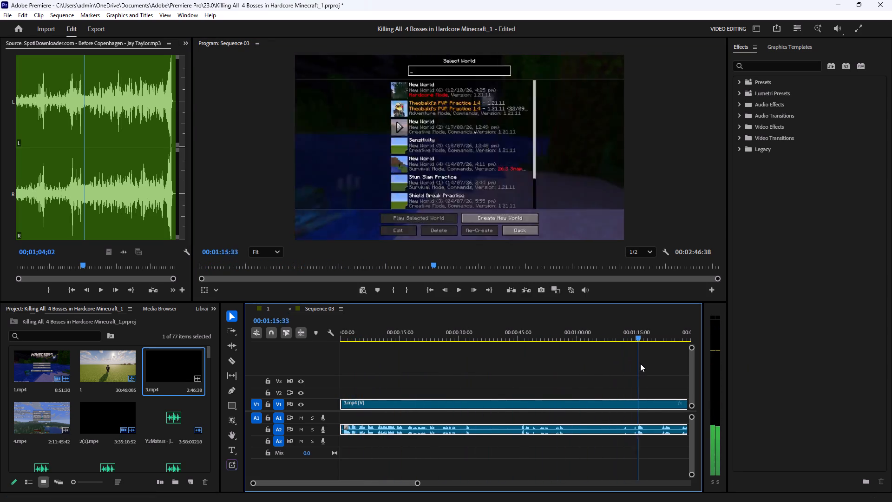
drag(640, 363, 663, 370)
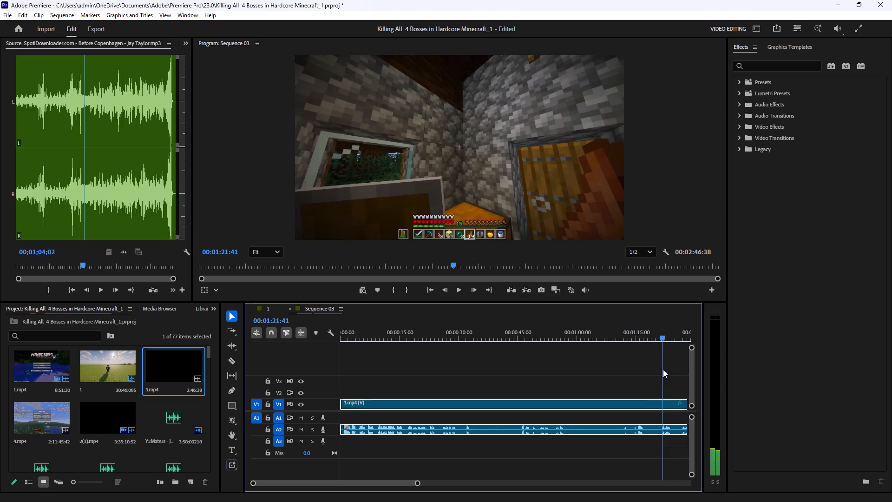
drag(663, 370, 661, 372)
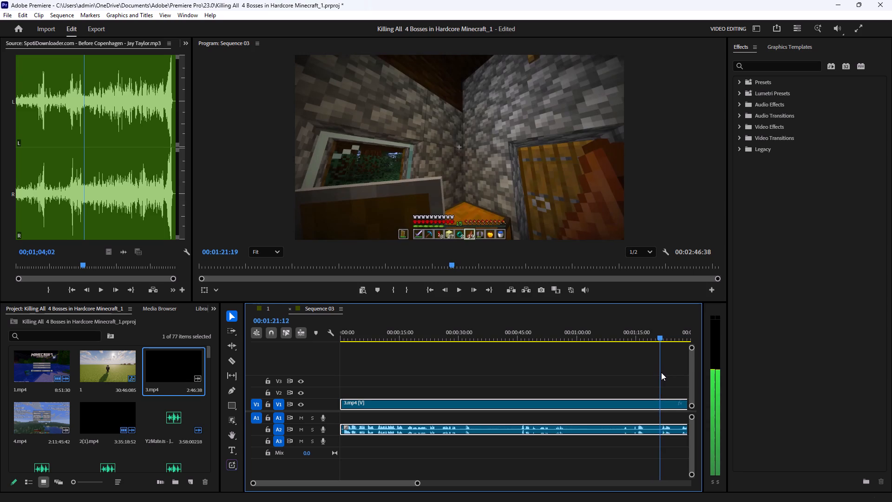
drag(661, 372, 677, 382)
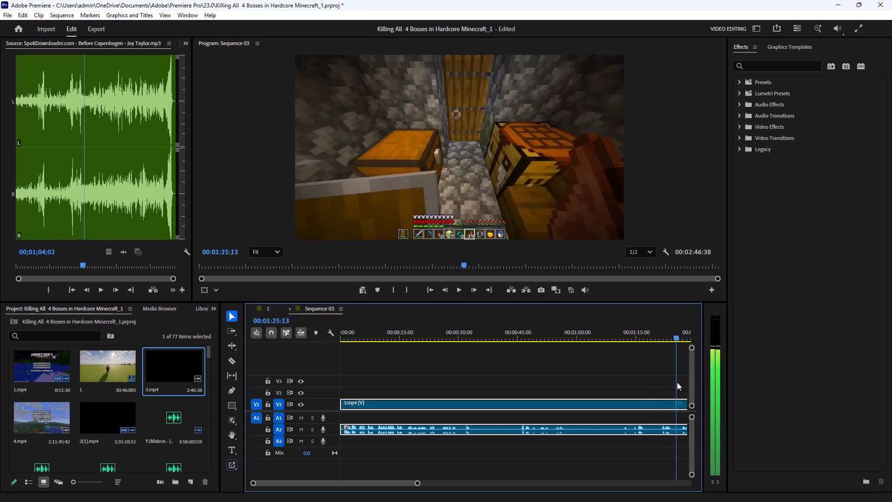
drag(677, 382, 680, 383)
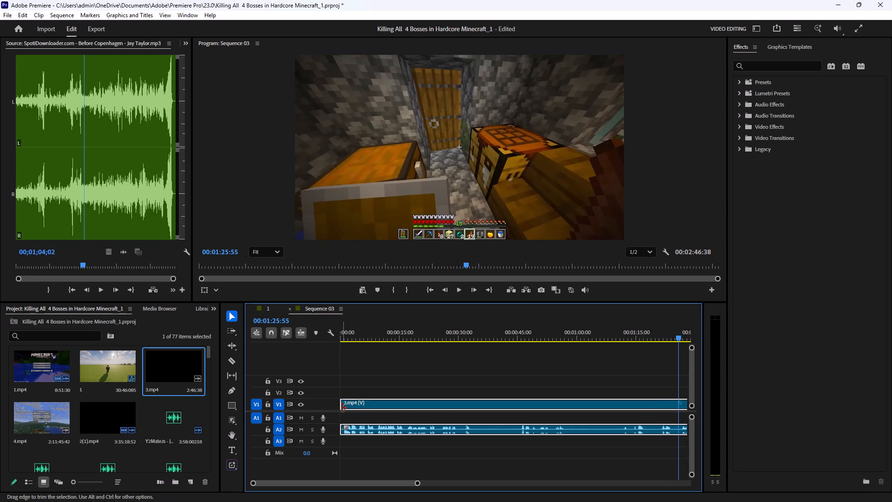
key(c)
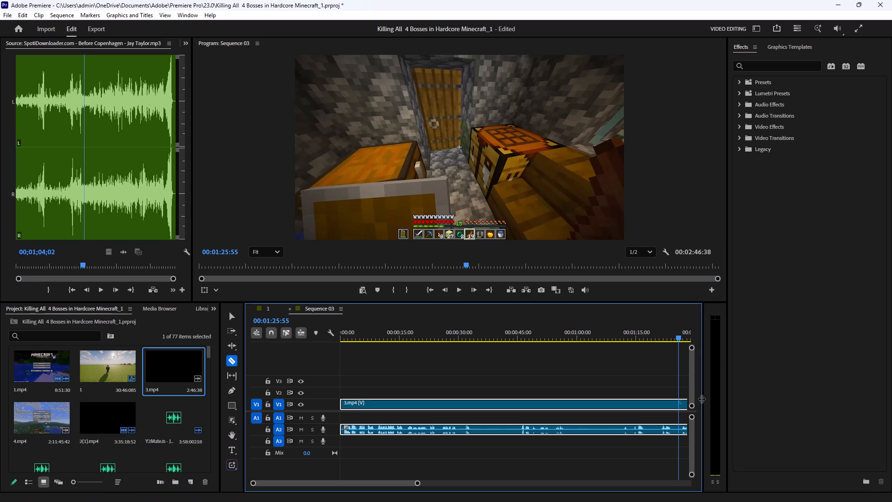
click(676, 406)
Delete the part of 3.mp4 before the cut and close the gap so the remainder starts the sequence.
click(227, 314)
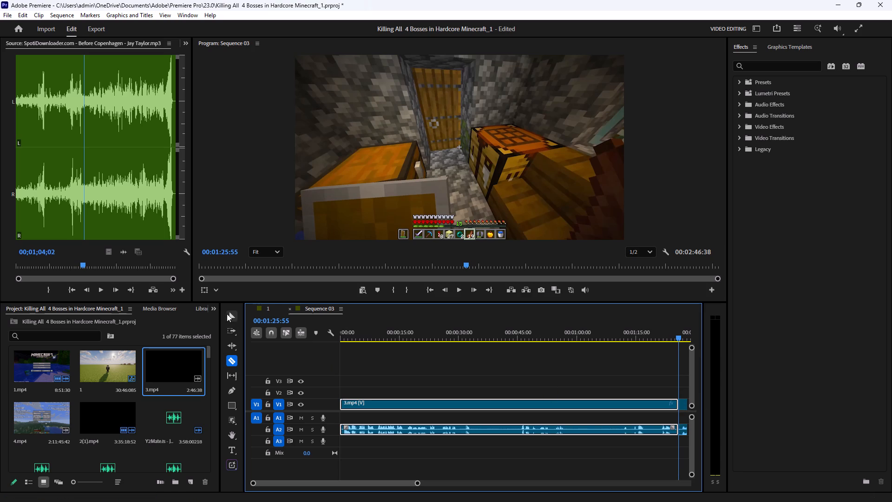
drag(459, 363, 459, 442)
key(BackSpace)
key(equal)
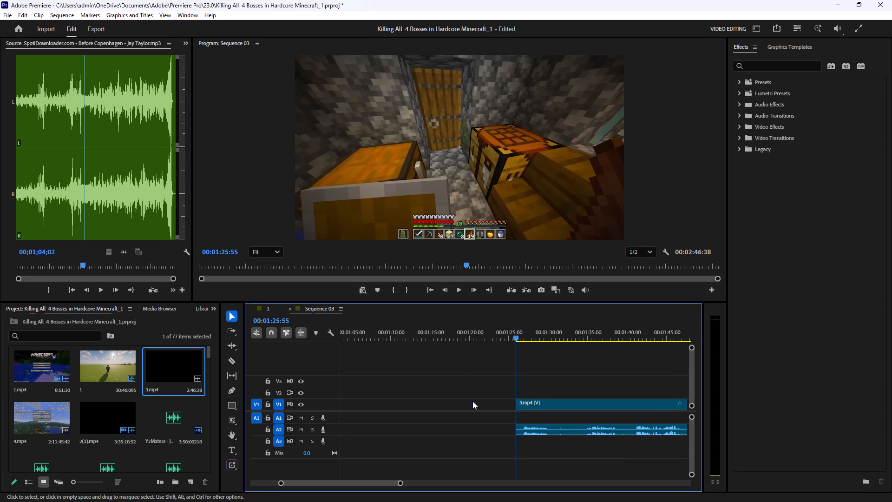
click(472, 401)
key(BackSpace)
Play and scrub the first half minute of the trimmed 3.mp4 footage to examine it.
drag(425, 337, 263, 339)
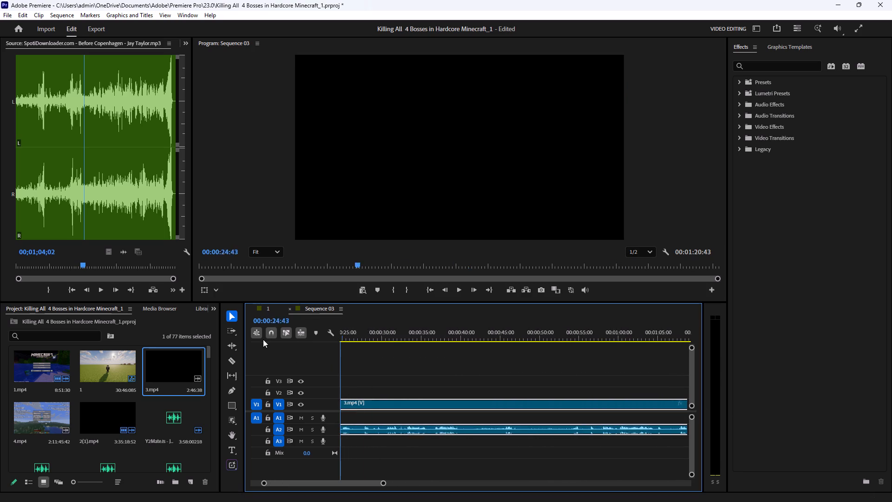
drag(263, 339, 186, 335)
click(455, 291)
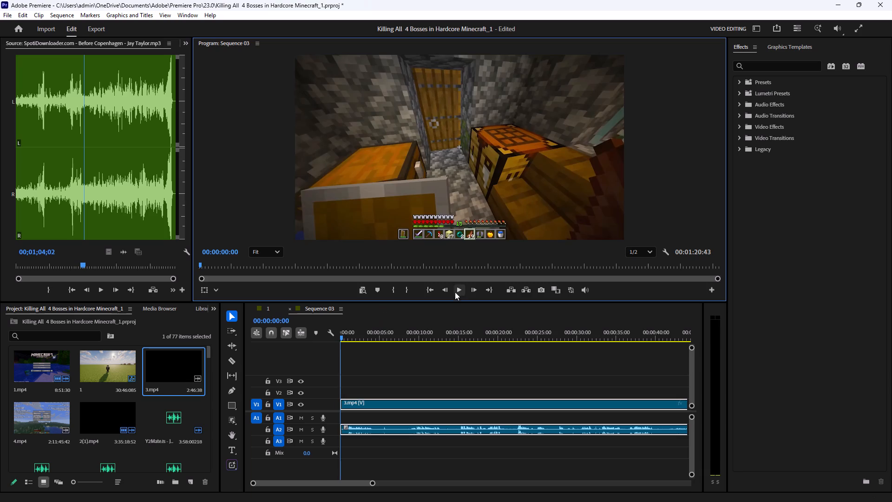
click(492, 352)
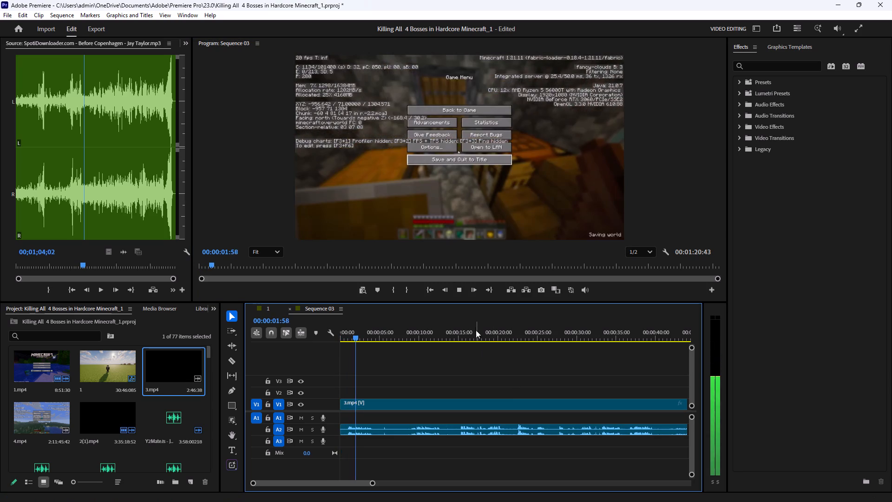
click(461, 294)
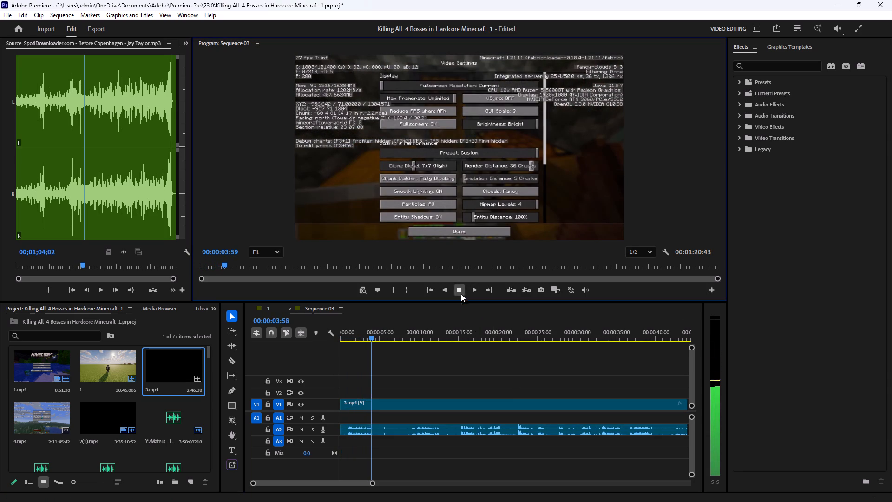
drag(376, 340, 522, 342)
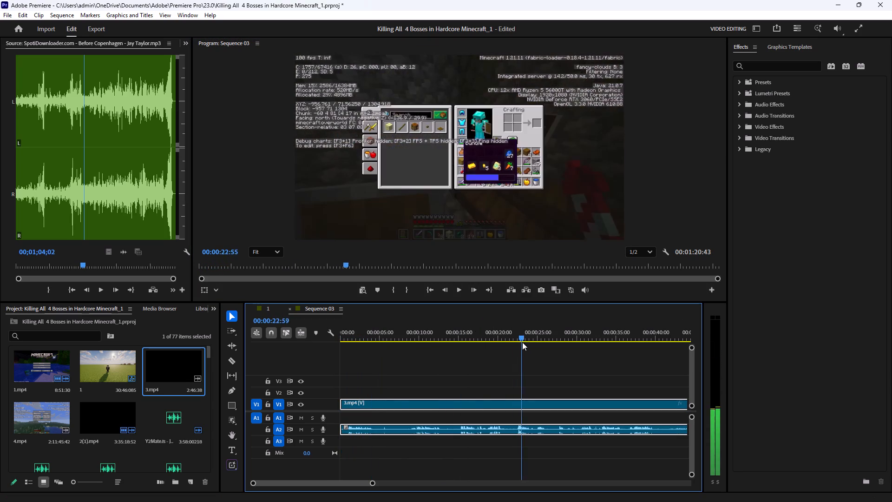
drag(522, 342, 407, 348)
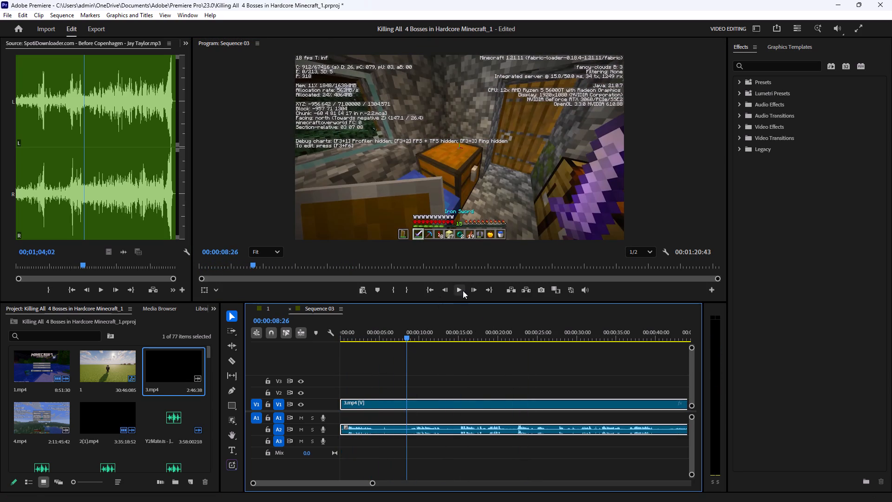
click(463, 291)
click(538, 357)
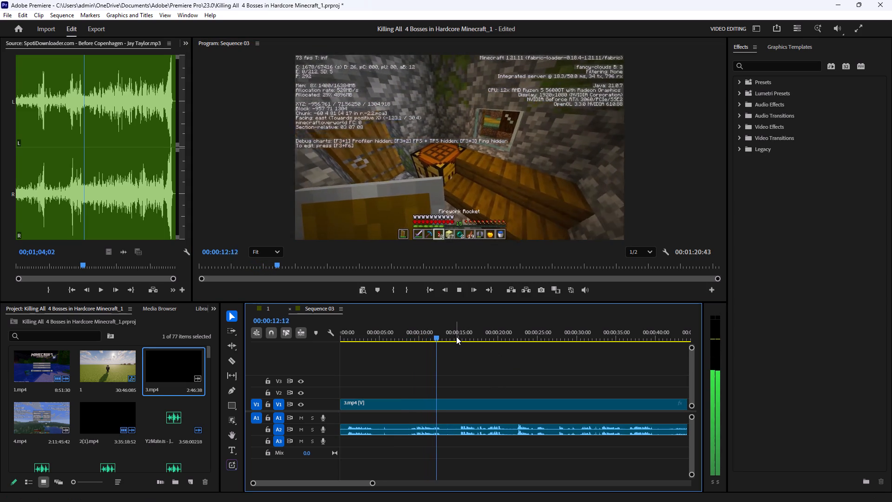
drag(456, 337, 551, 338)
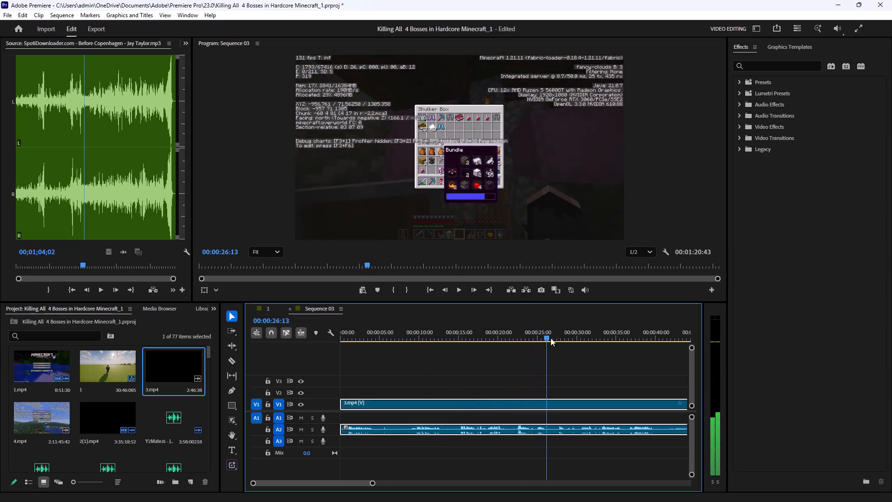
drag(551, 338, 189, 357)
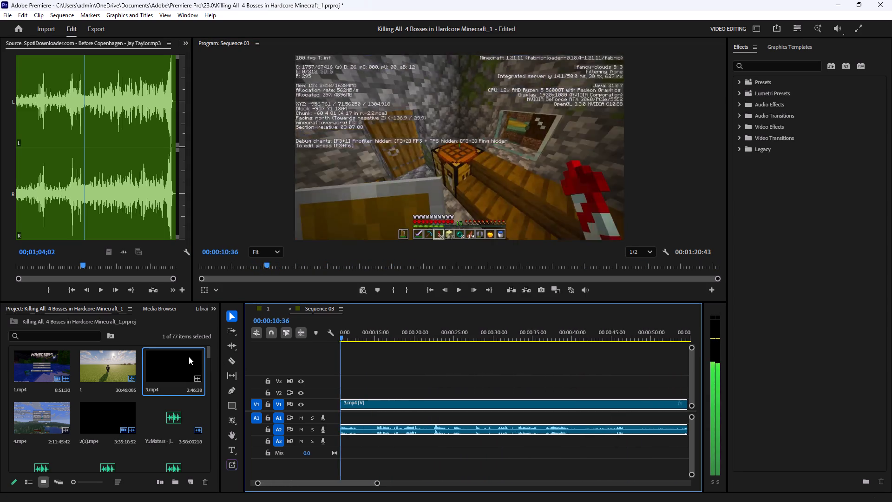
drag(189, 357, 182, 356)
Delete the remaining 3.mp4 video and audio from Sequence 03.
drag(438, 451, 402, 390)
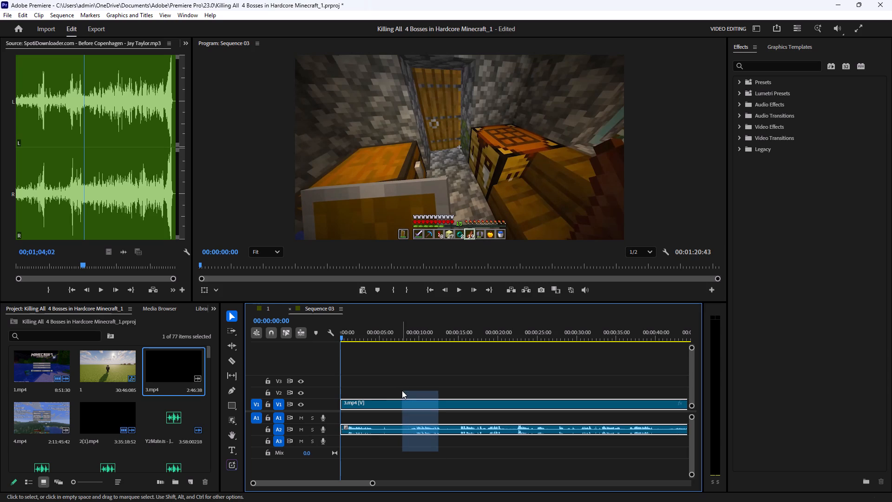
key(BackSpace)
Place 4.mp4 at the very start of Sequence 03, with its video on V1 and audio on A2.
drag(36, 416, 350, 404)
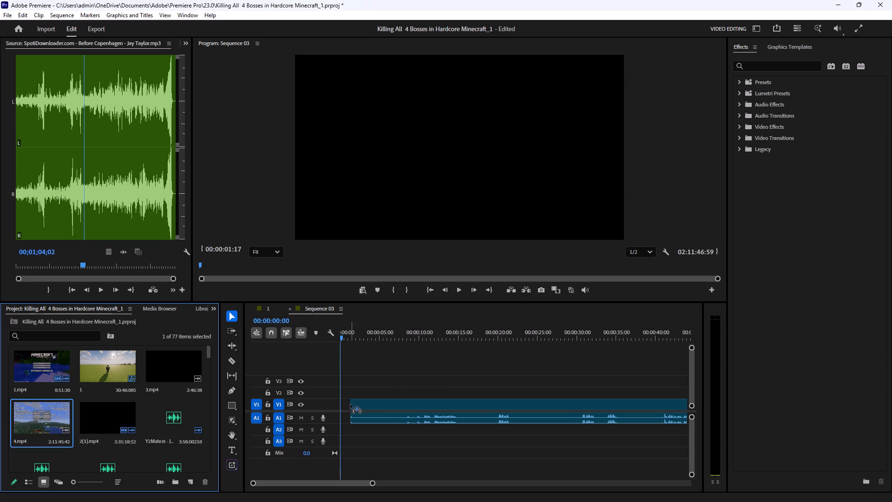
drag(350, 404, 333, 407)
drag(388, 420, 381, 433)
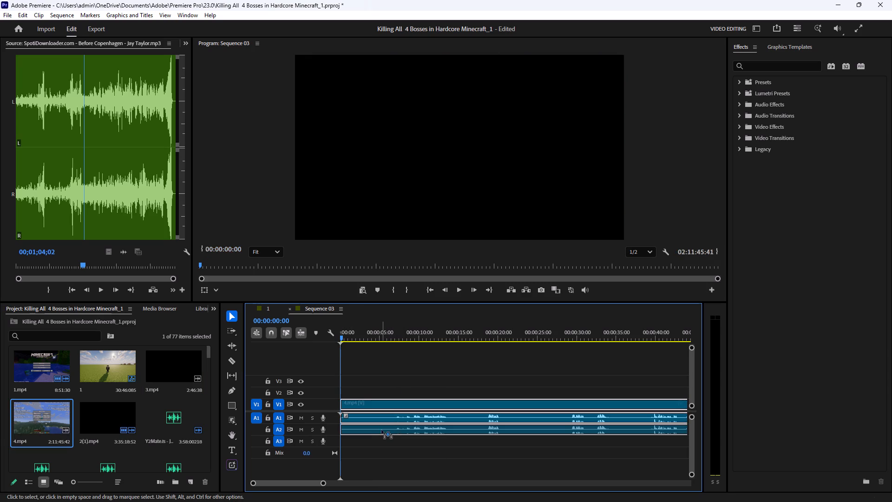
click(419, 359)
Play and scrub roughly the first minute of 4.mp4 in Sequence 03 to examine the footage and its audio.
click(460, 290)
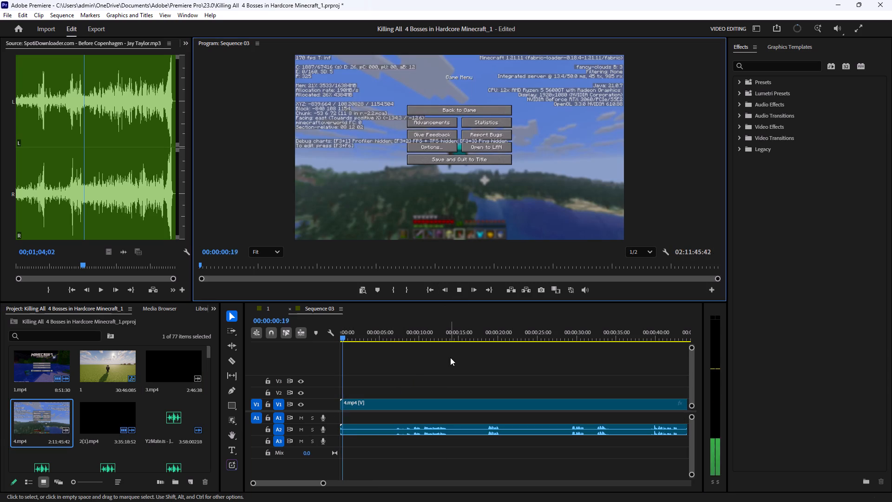
click(450, 357)
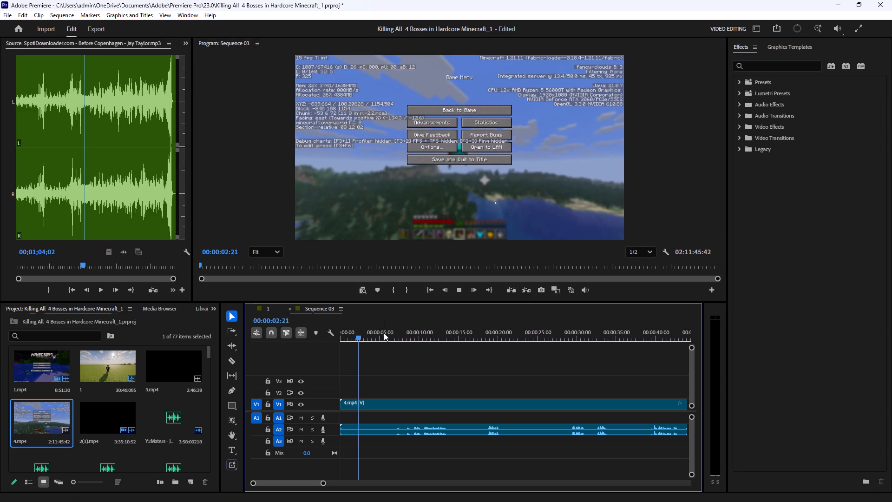
drag(384, 333, 427, 347)
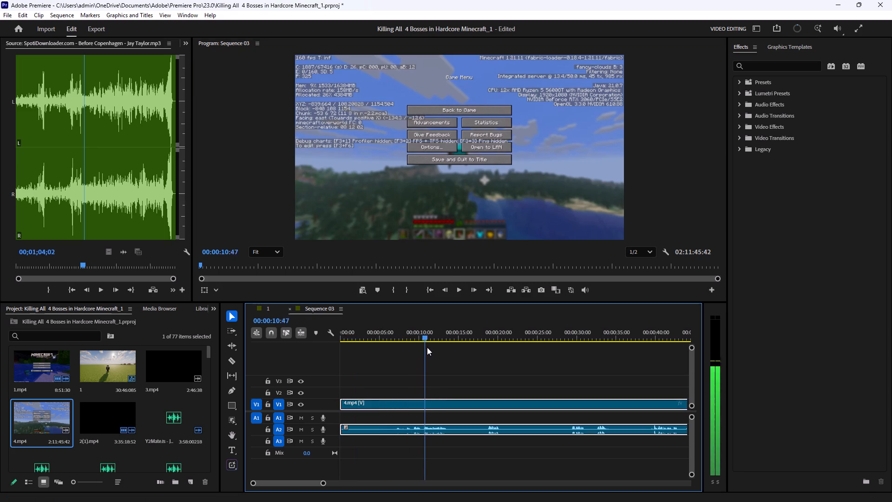
drag(427, 347, 405, 357)
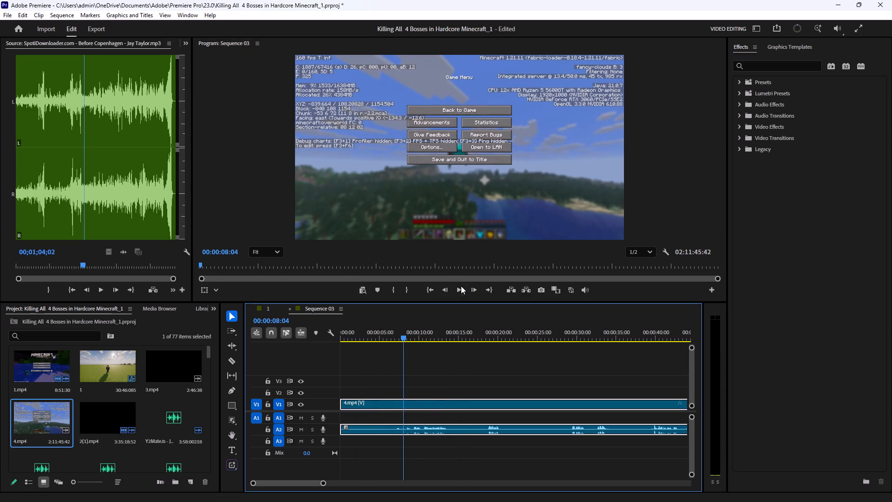
click(461, 286)
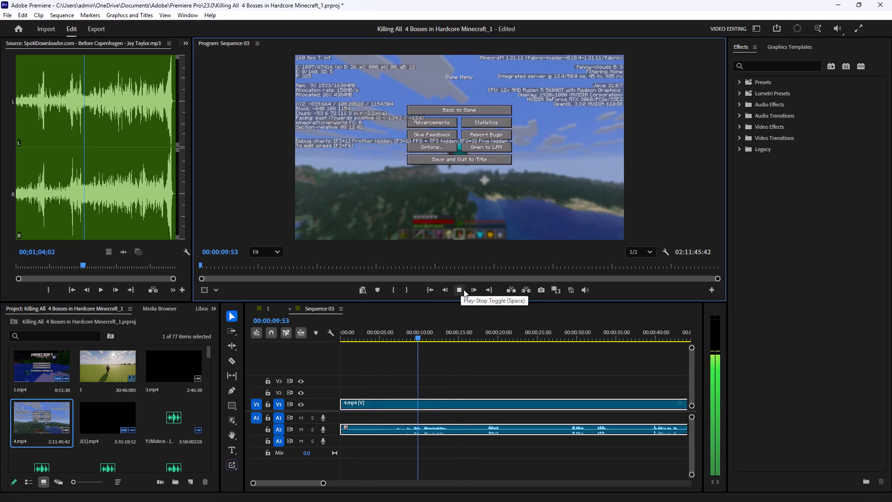
click(479, 370)
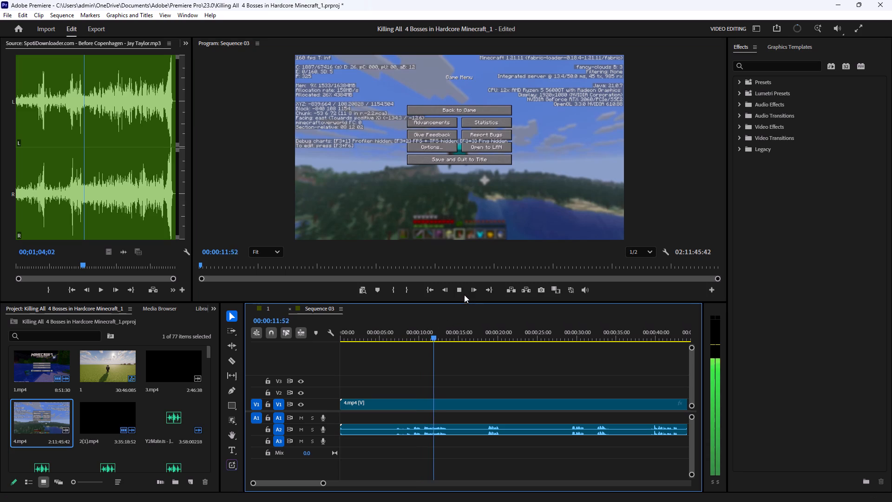
click(462, 292)
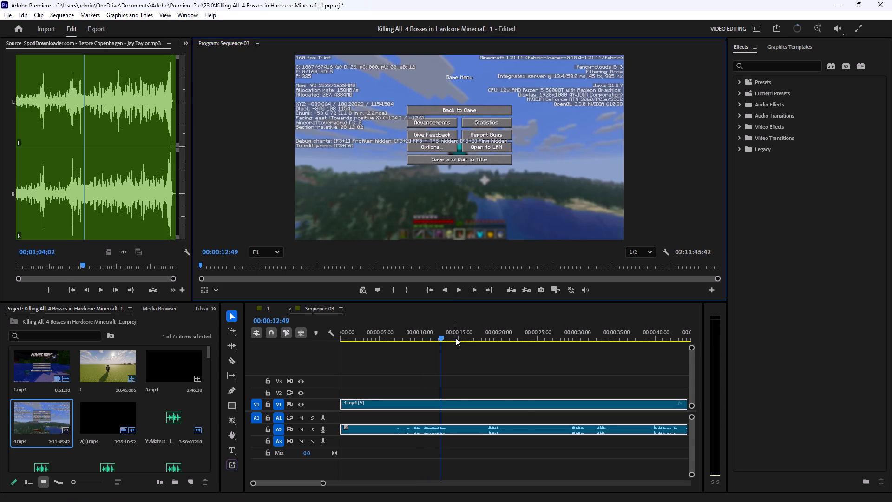
drag(458, 334, 628, 348)
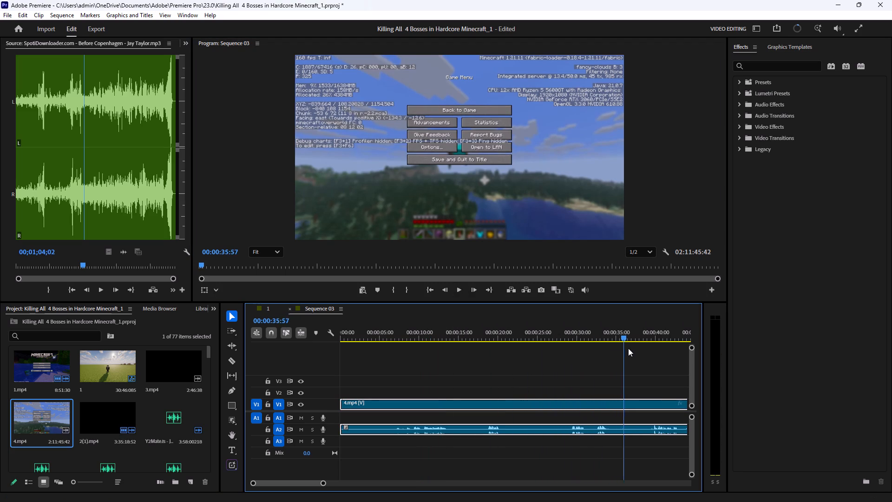
drag(628, 348, 695, 352)
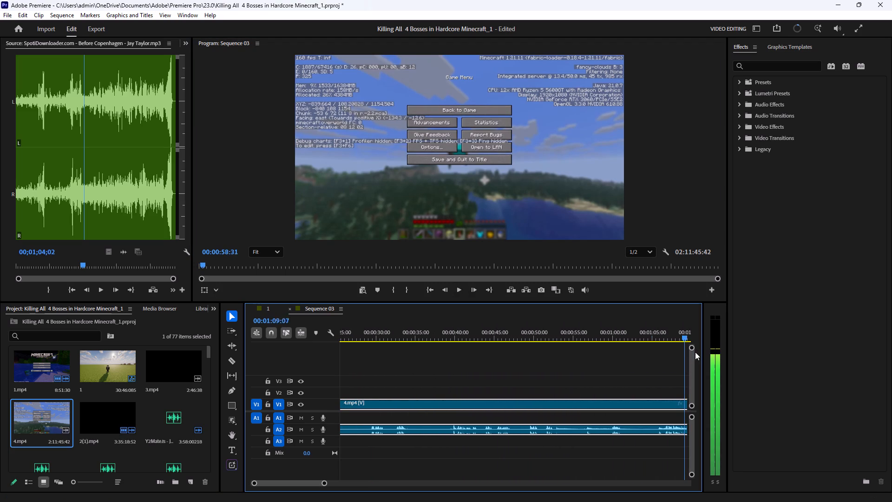
drag(695, 352, 458, 367)
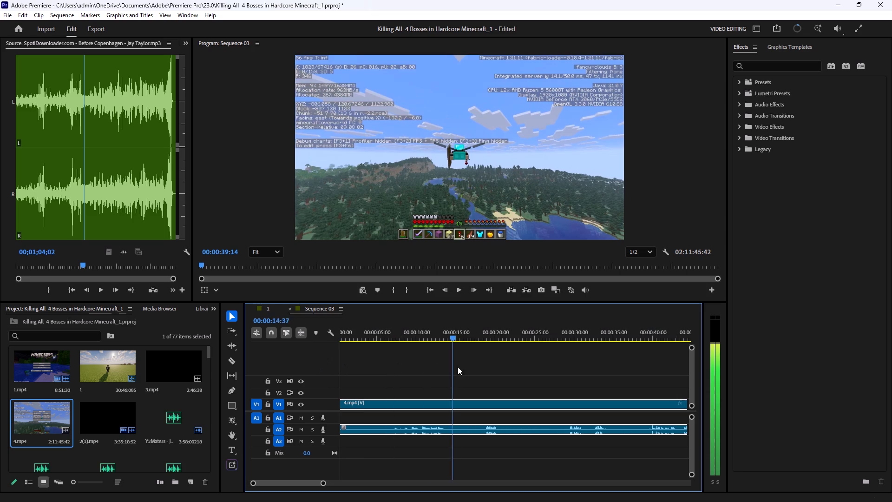
drag(458, 367, 603, 382)
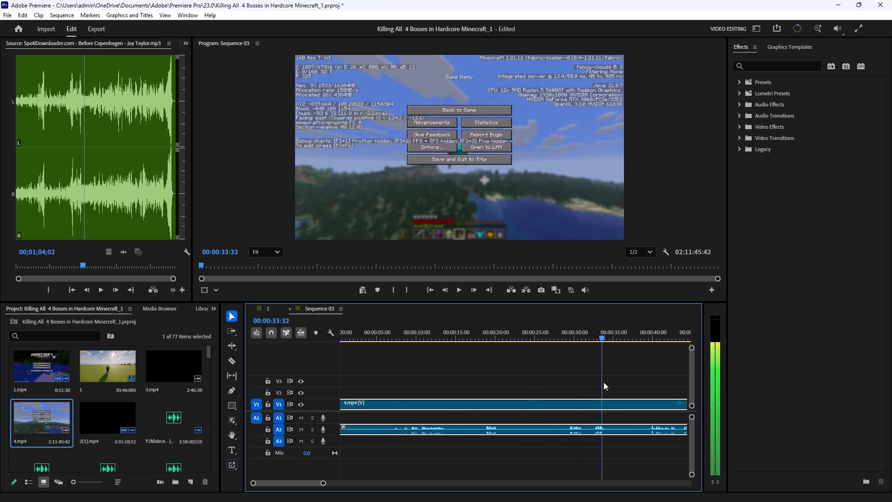
drag(603, 382, 655, 390)
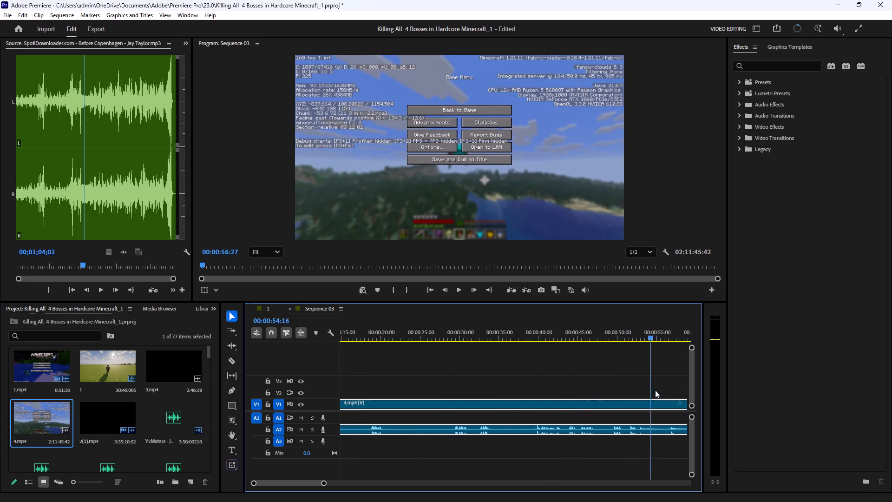
drag(655, 390, 455, 406)
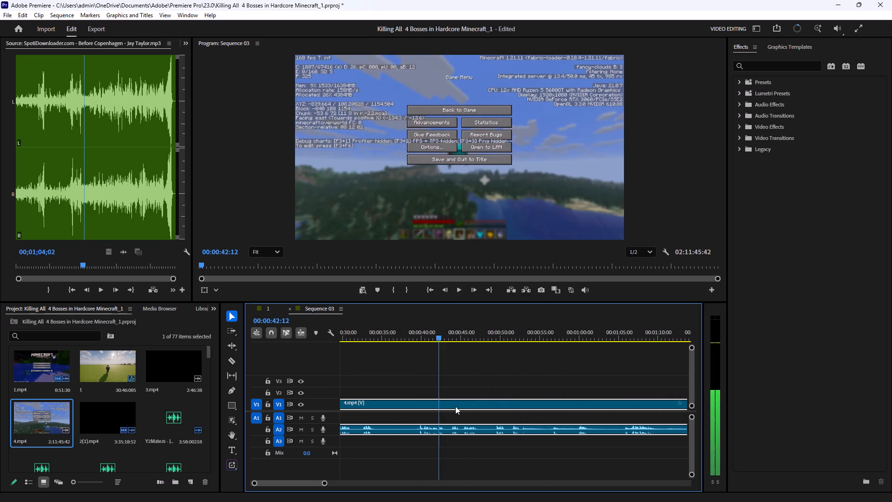
drag(455, 406, 418, 403)
Play 4.mp4 from about 40 seconds and cut its video and audio at 00:00:43:12.
click(460, 292)
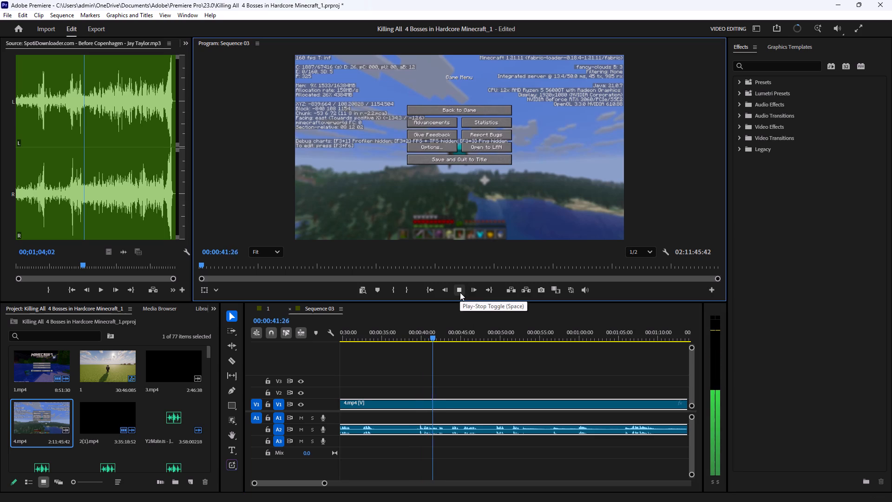
click(460, 292)
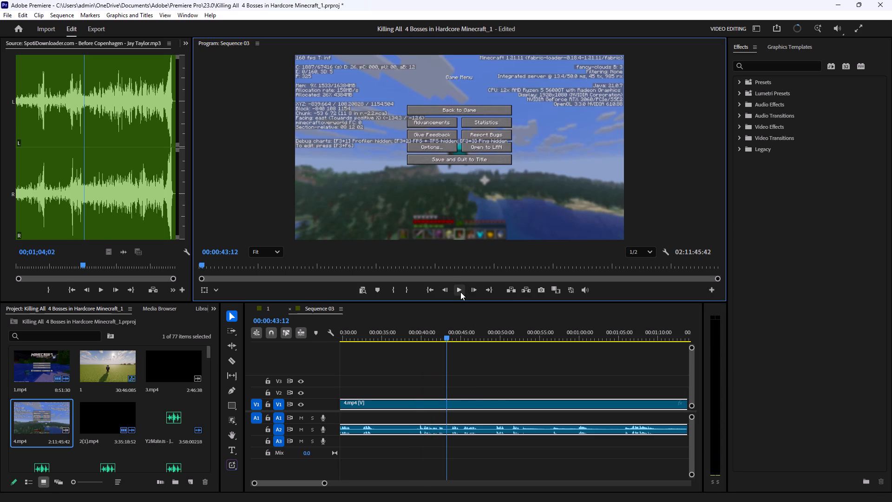
key(c)
click(446, 406)
key(c)
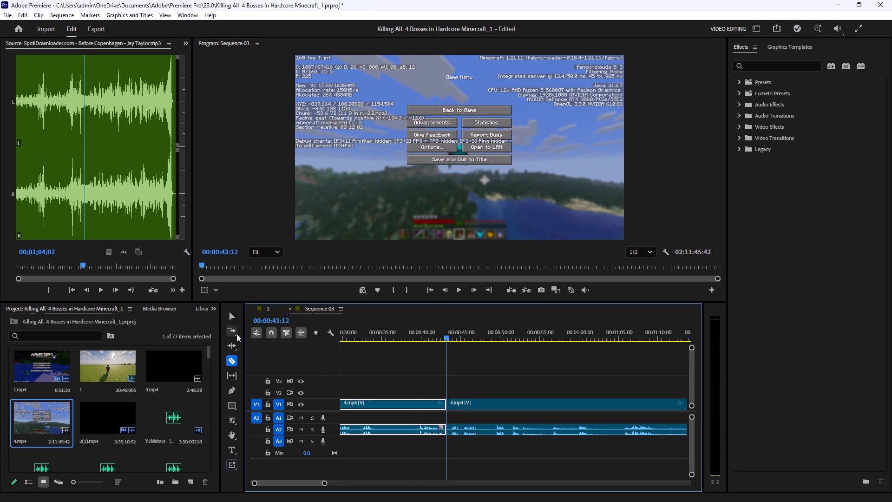
Delete the part of 4.mp4 before the cut and close the gap so the remainder starts the sequence.
click(232, 318)
drag(395, 366, 380, 458)
key(BackSpace)
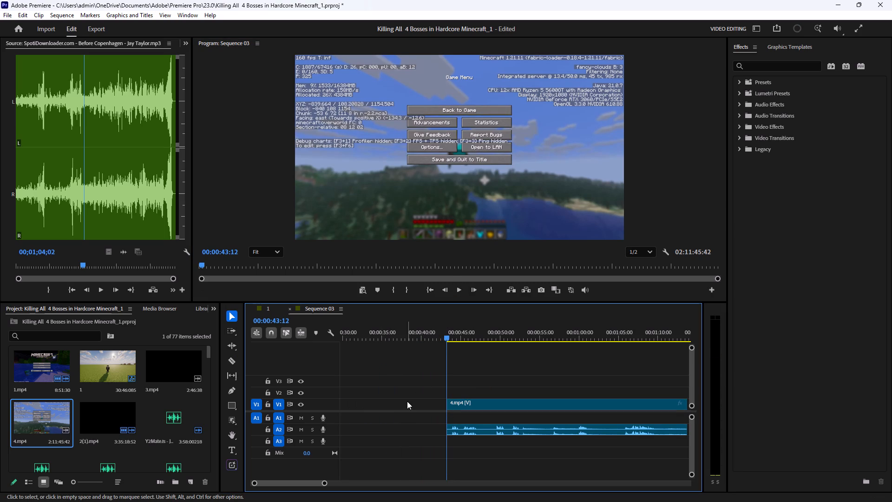
click(407, 401)
key(BackSpace)
Play the trimmed 4.mp4 from the sequence start and cut its video and audio at 00:00:10:22, during the flight.
drag(409, 334, 197, 347)
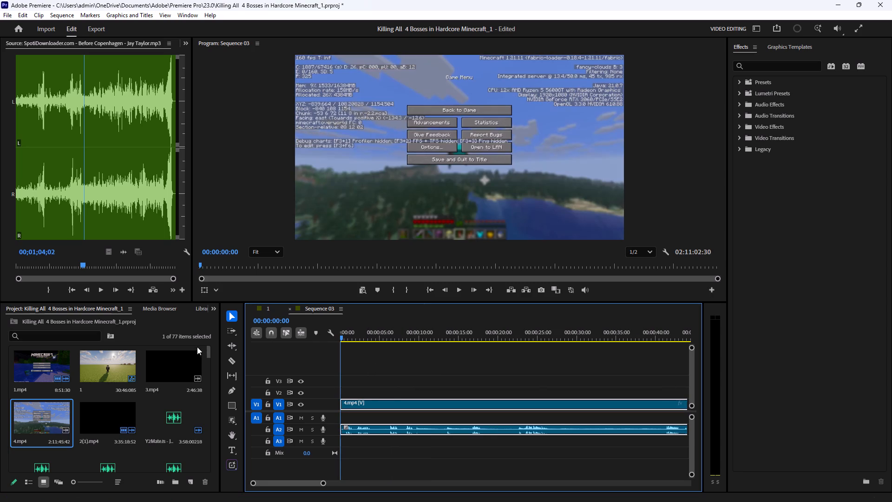
drag(197, 347, 196, 347)
click(459, 295)
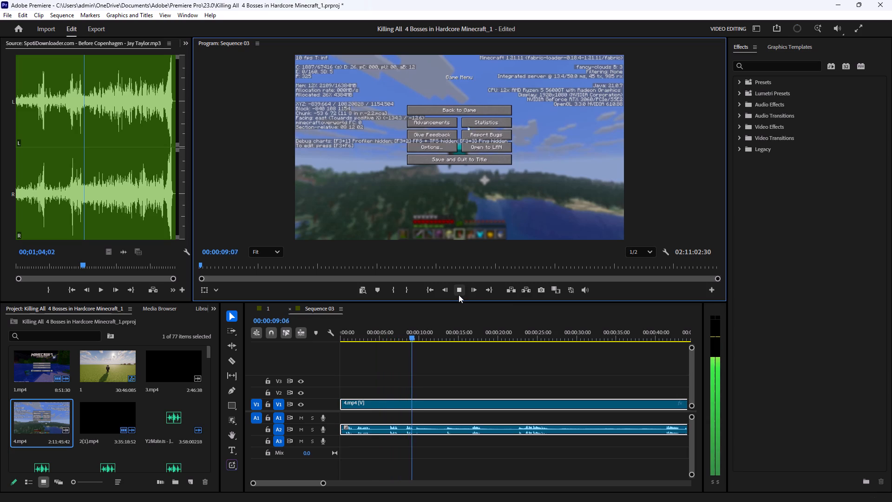
click(459, 295)
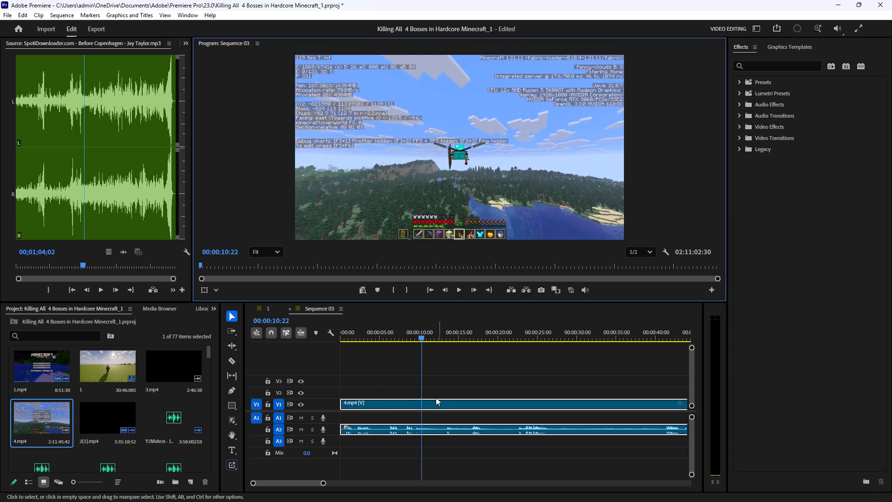
key(c)
click(422, 405)
Delete the opening piece of 4.mp4 before the new cut and close the gap it leaves.
click(231, 317)
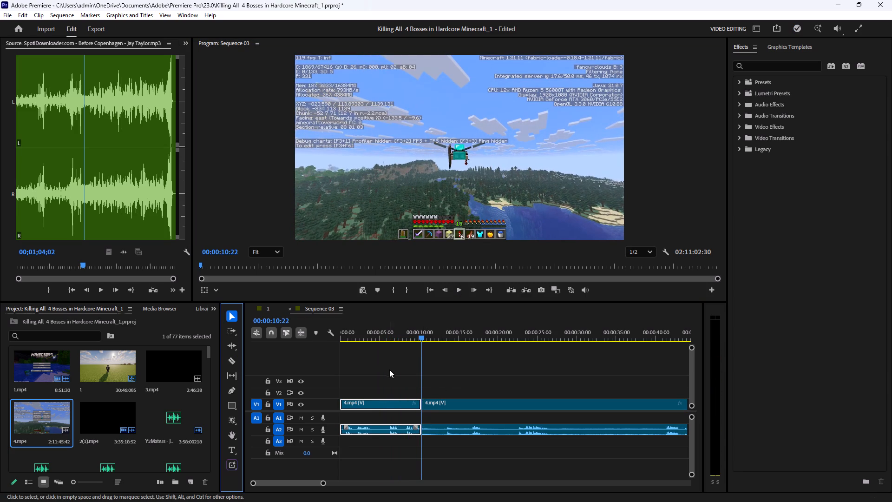
drag(390, 365, 376, 459)
key(BackSpace)
click(390, 407)
key(BackSpace)
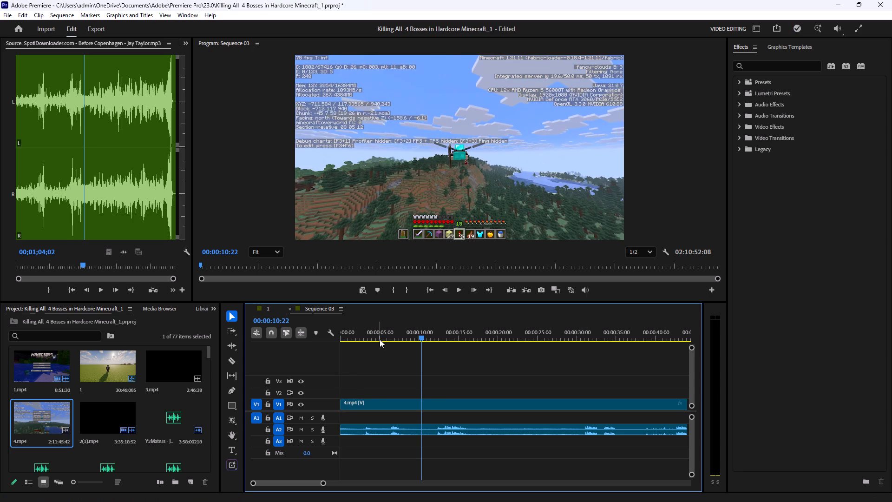
Review 4.mp4 from the sequence start and cut its video and audio at 00:04:50:21, during the flight.
drag(383, 334, 297, 341)
drag(458, 284, 453, 310)
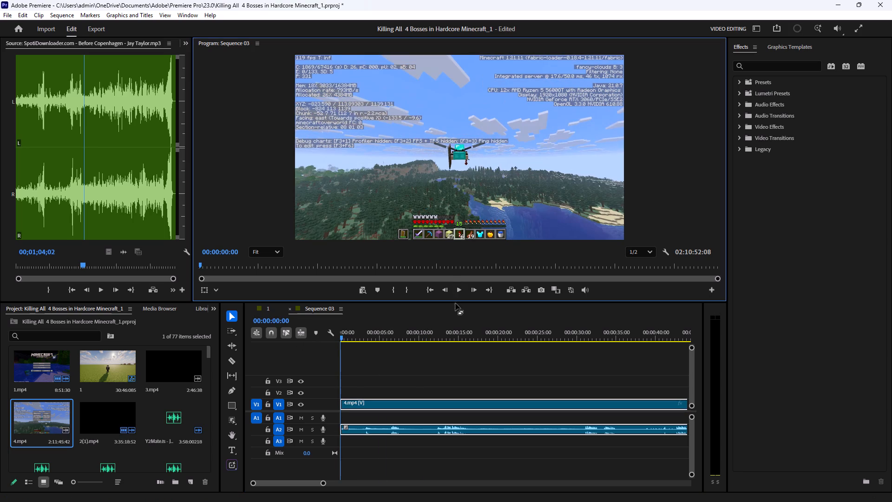
click(459, 289)
click(477, 361)
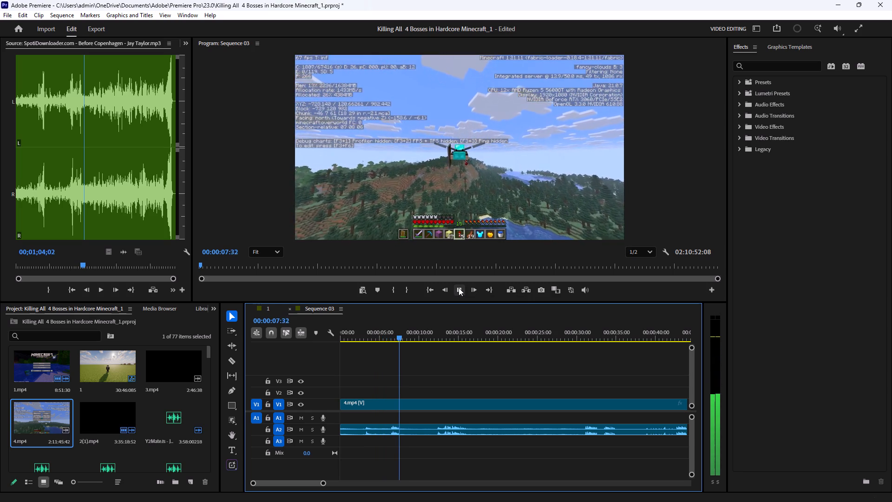
click(459, 288)
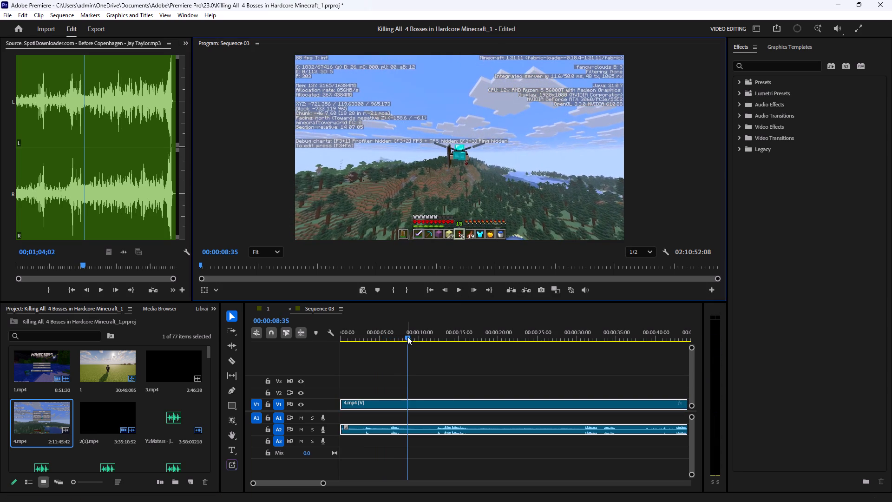
drag(408, 337, 528, 346)
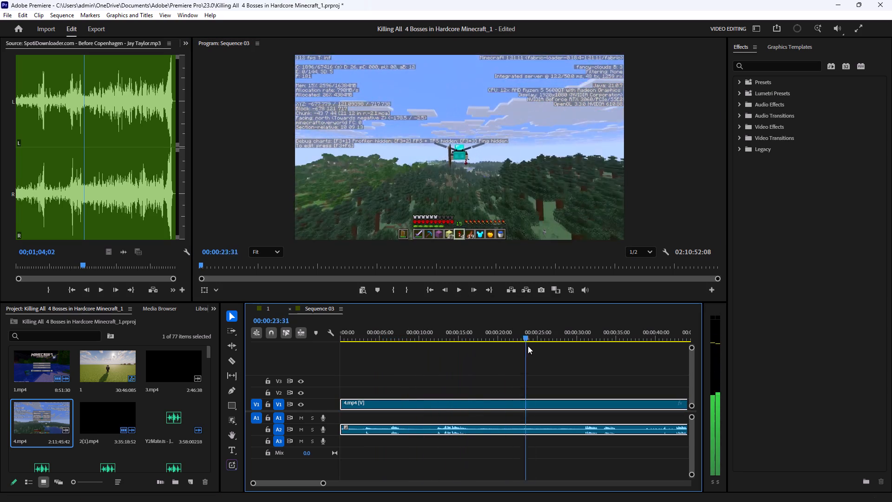
drag(528, 346, 630, 354)
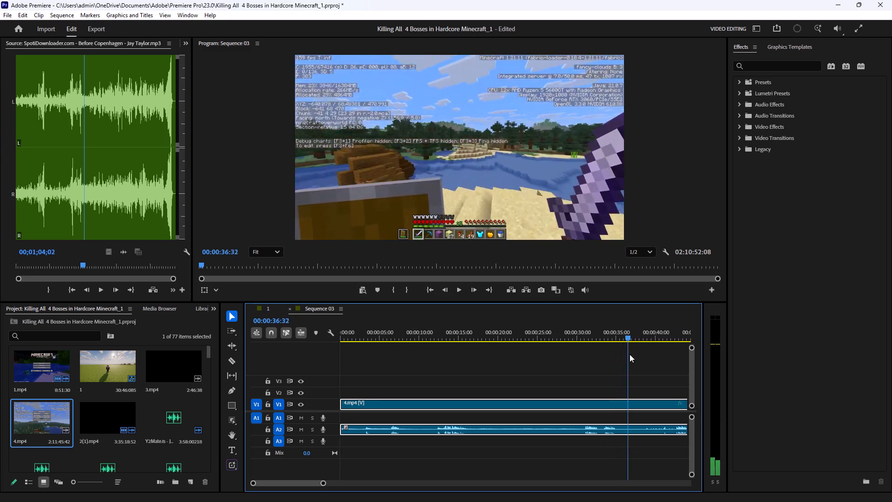
drag(630, 354, 686, 359)
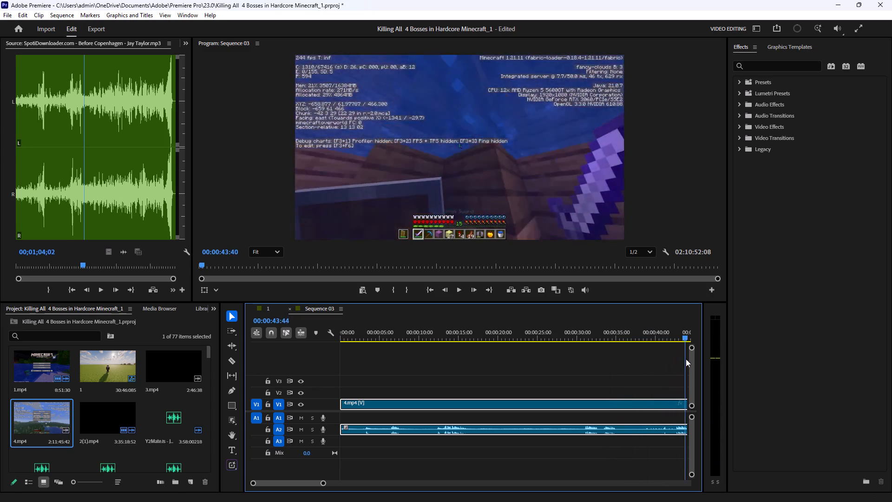
drag(686, 359, 702, 364)
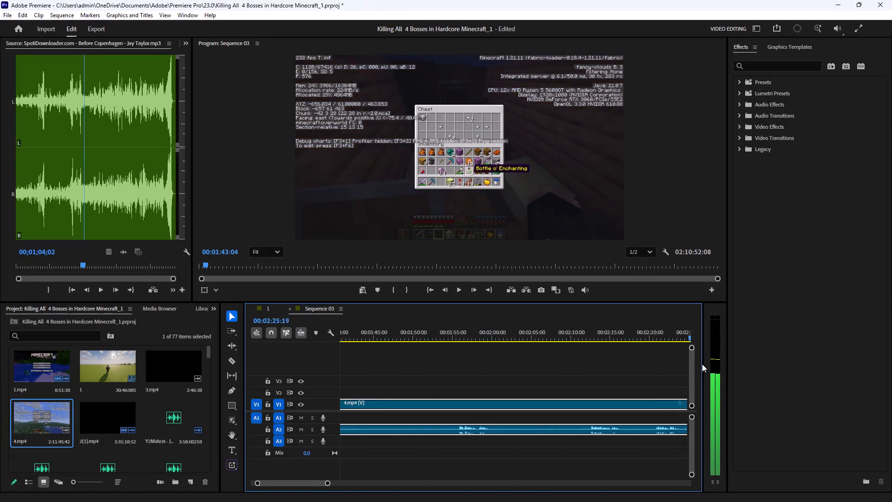
drag(702, 364, 700, 370)
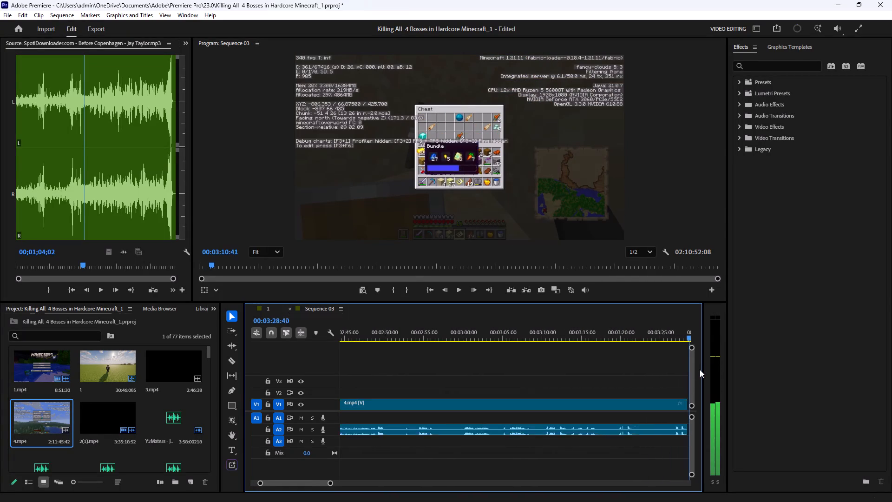
drag(700, 370, 669, 376)
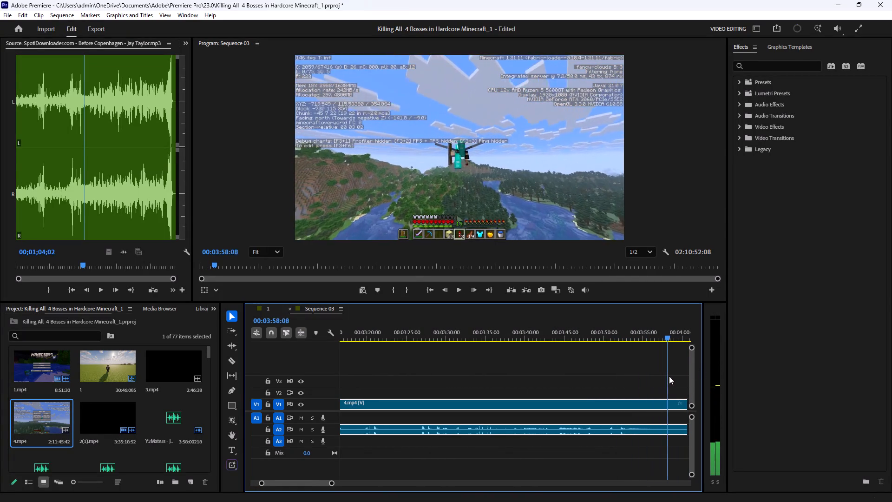
drag(669, 376, 691, 377)
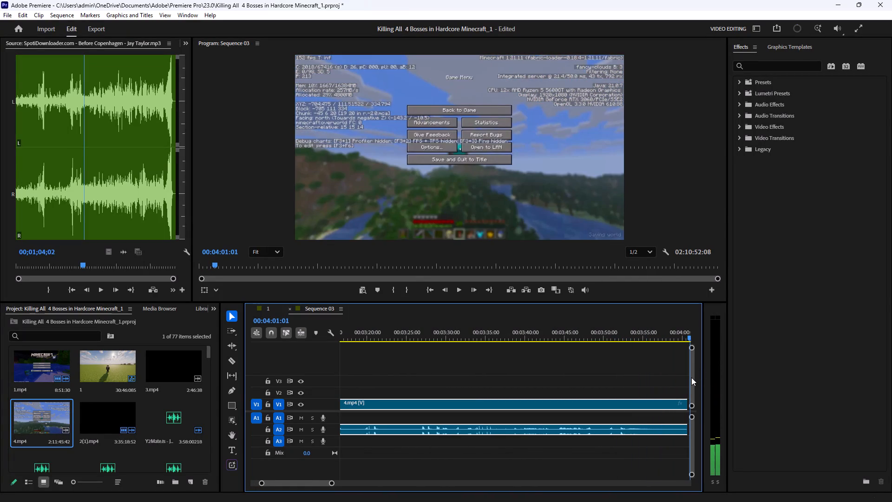
drag(691, 377, 696, 377)
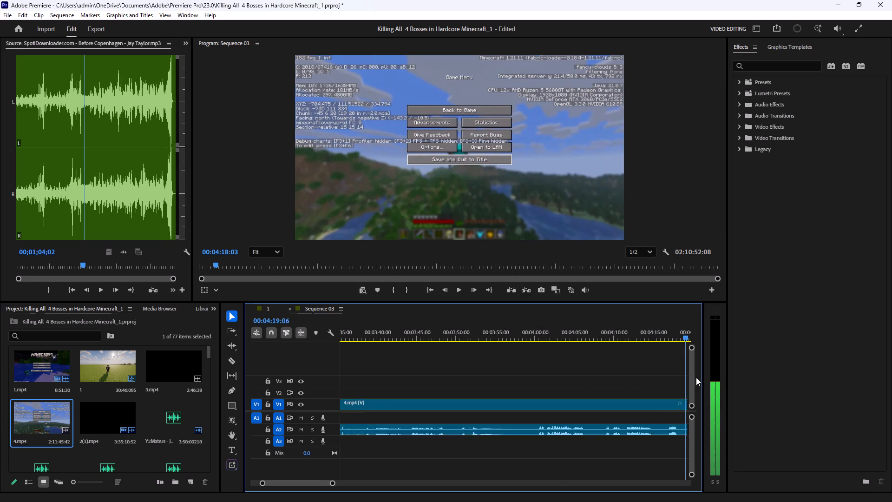
drag(696, 377, 691, 379)
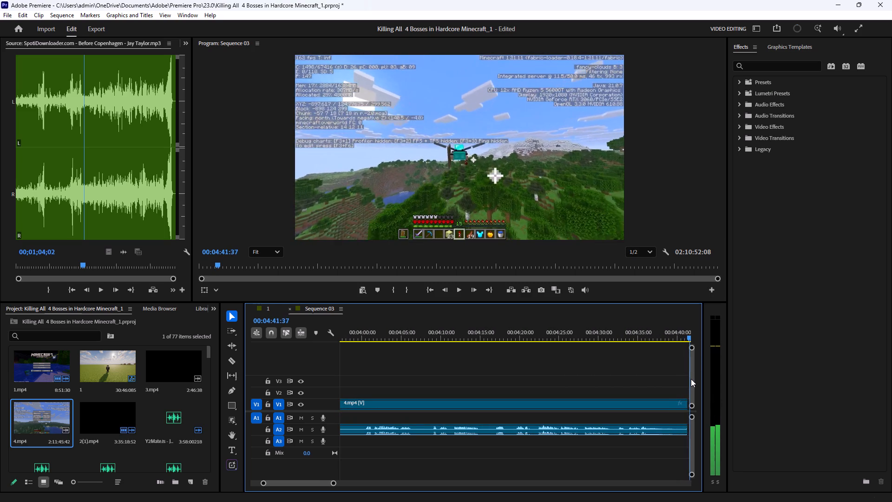
drag(691, 379, 573, 386)
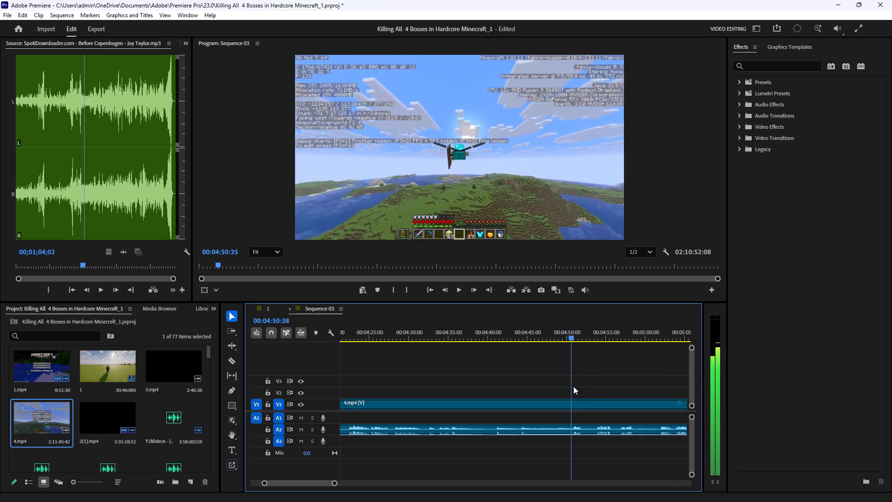
drag(573, 386, 570, 396)
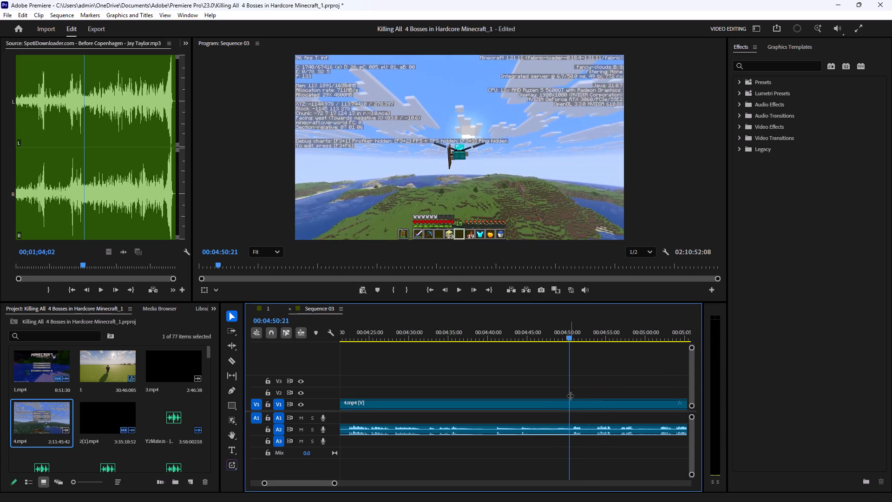
key(c)
click(569, 404)
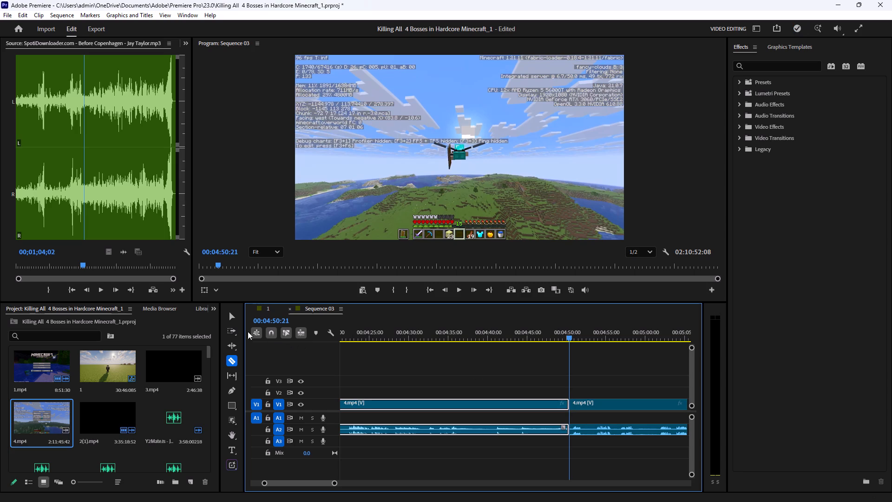
Delete the part of 4.mp4 before the new cut and close the gap it leaves.
click(227, 316)
drag(458, 372, 442, 456)
key(BackSpace)
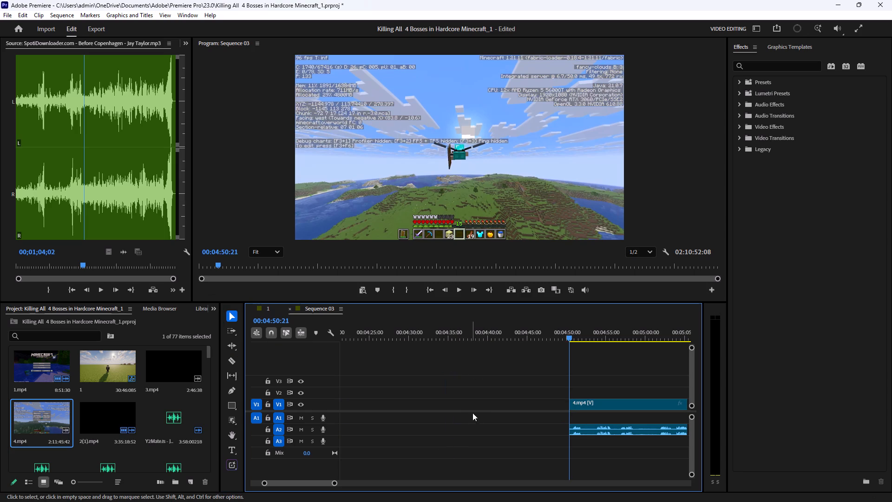
click(485, 405)
key(BackSpace)
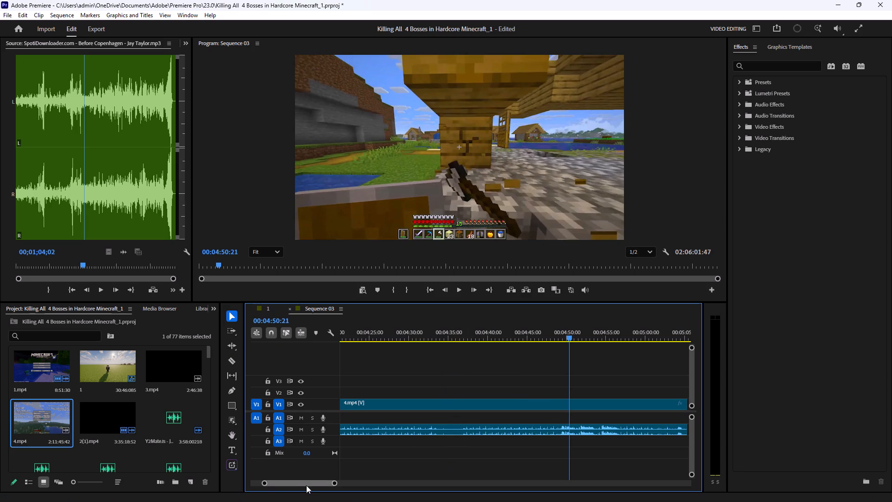
Review the remaining 4.mp4 from the sequence start, checking the village and shulker box footage up to about 00:02:11.
drag(308, 483, 263, 482)
drag(396, 337, 327, 336)
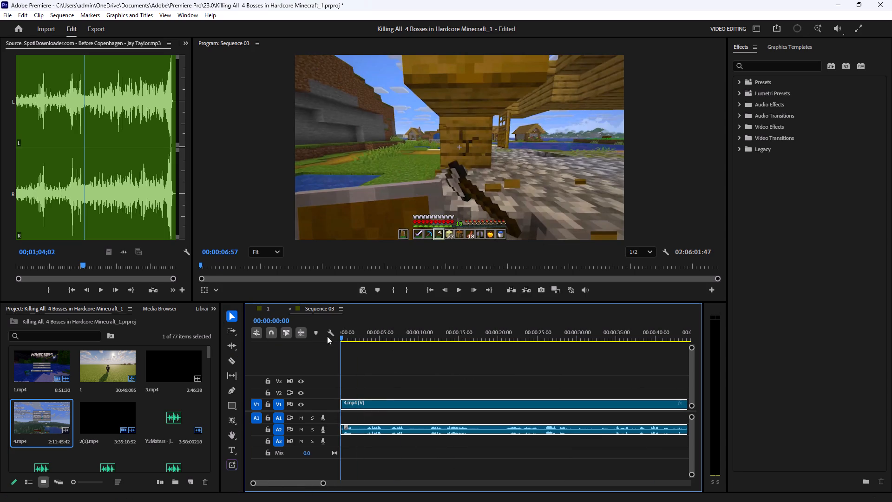
drag(327, 336, 306, 336)
click(457, 291)
click(493, 360)
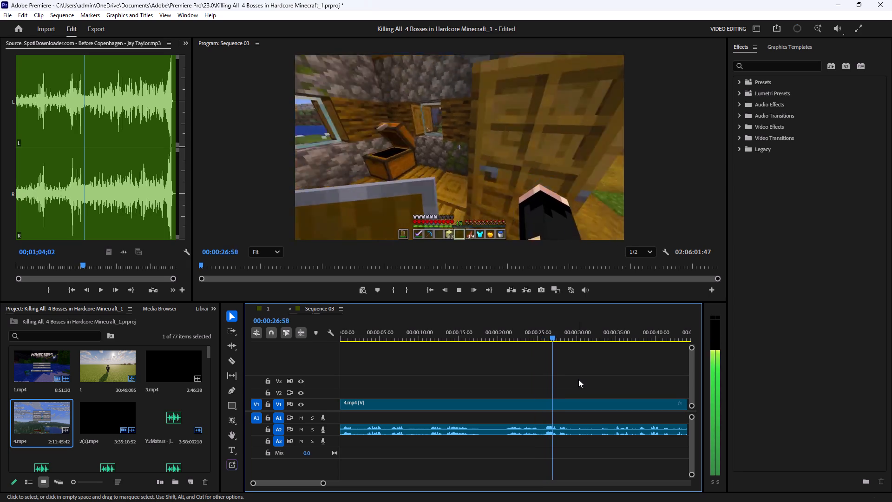
click(459, 284)
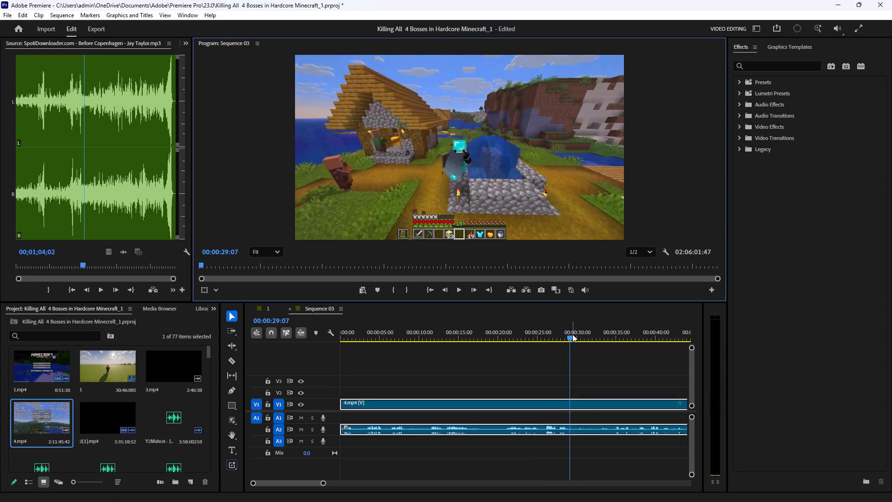
drag(572, 334, 649, 344)
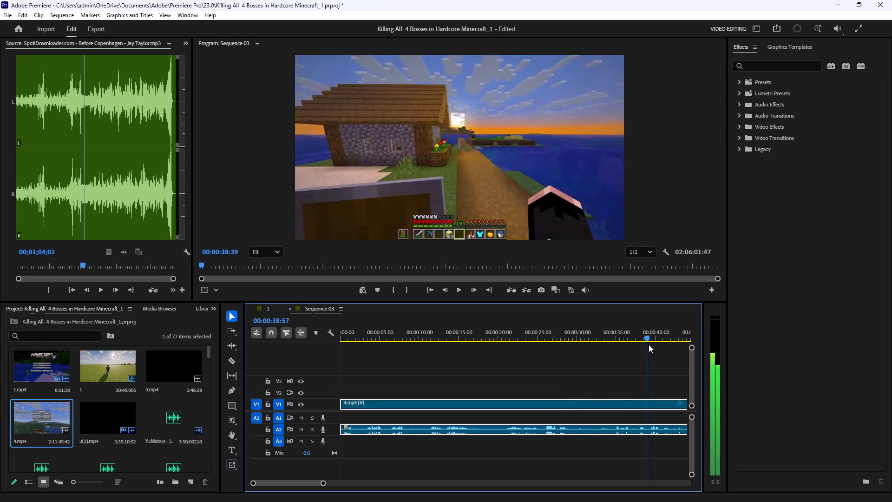
drag(649, 344, 699, 348)
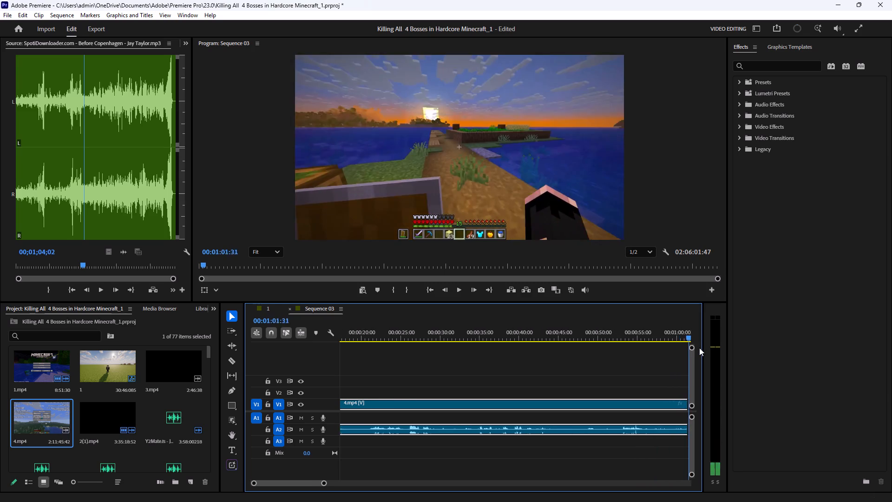
drag(699, 348, 610, 356)
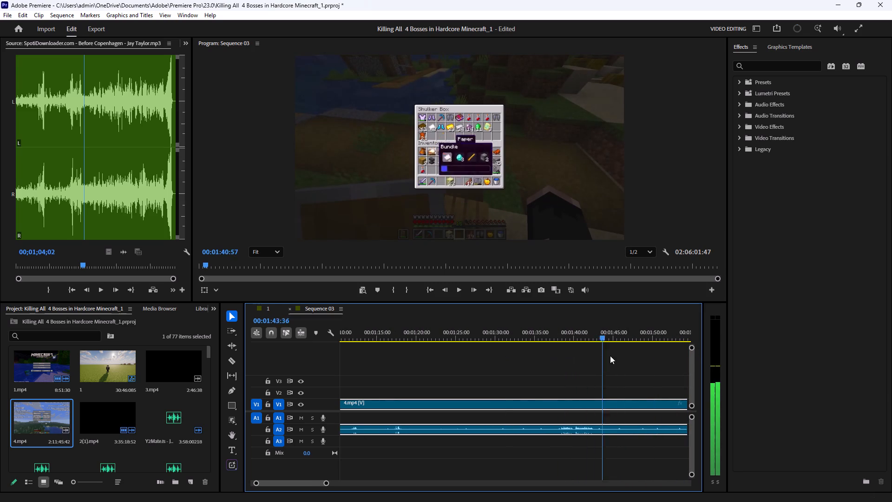
drag(610, 356, 583, 358)
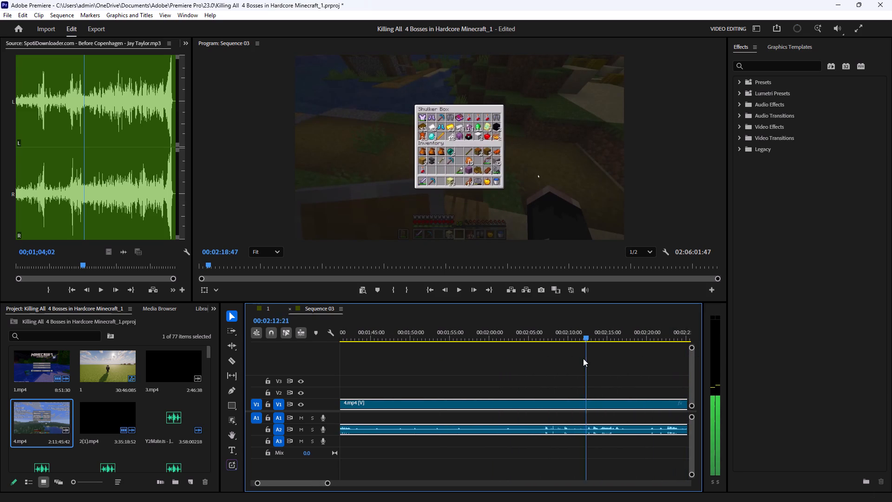
drag(583, 358, 538, 369)
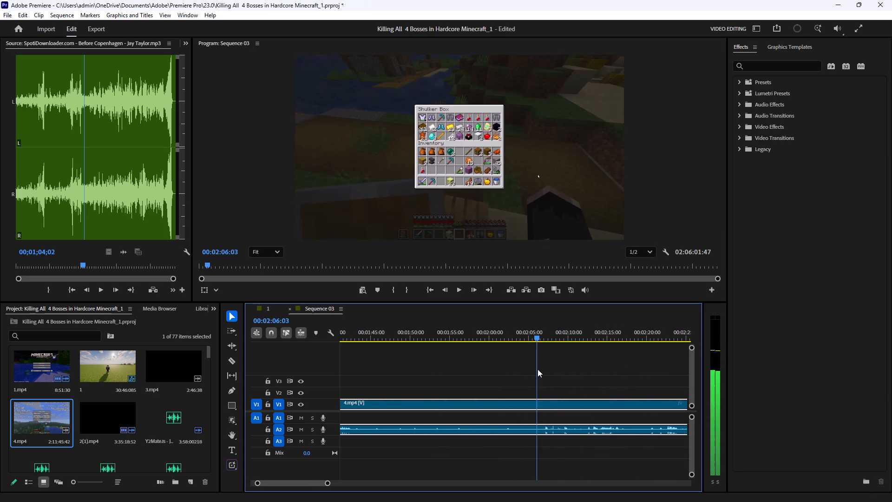
drag(538, 369, 544, 369)
click(464, 291)
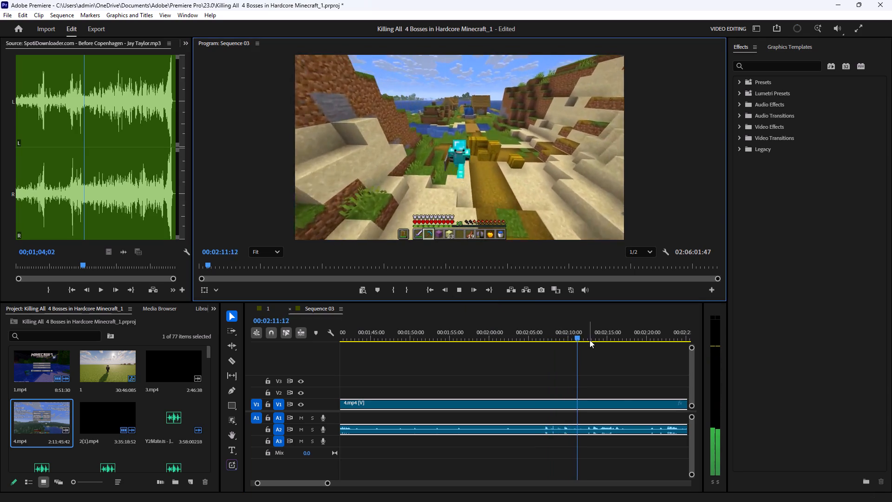
Review 4.mp4 onward through the village footage and cut its video and audio at 00:11:39:54, in the grassy hills.
drag(597, 335, 667, 338)
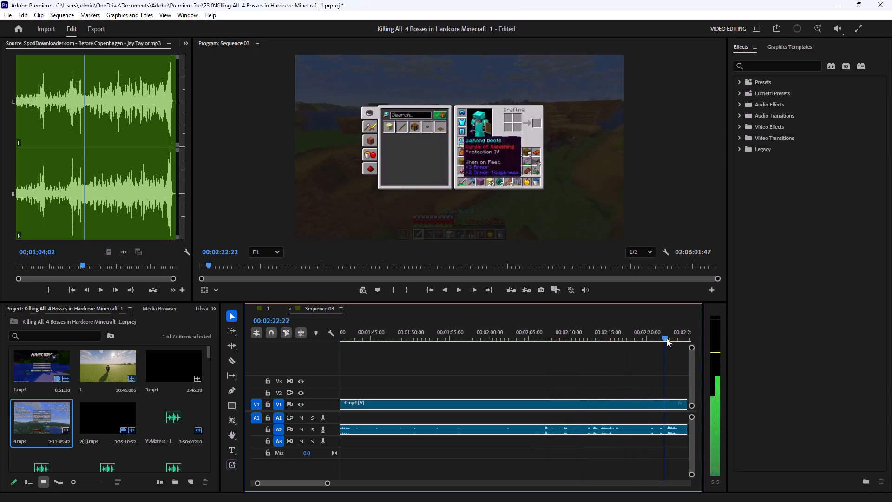
drag(667, 338, 696, 339)
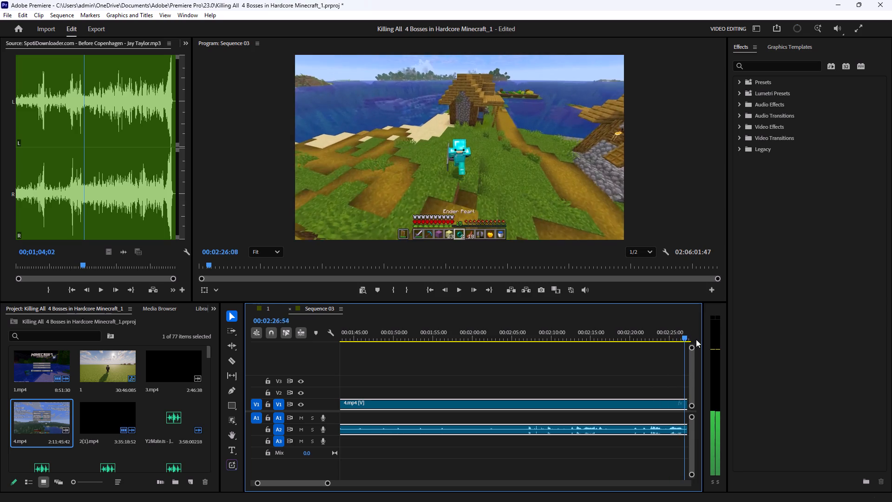
drag(696, 339, 670, 352)
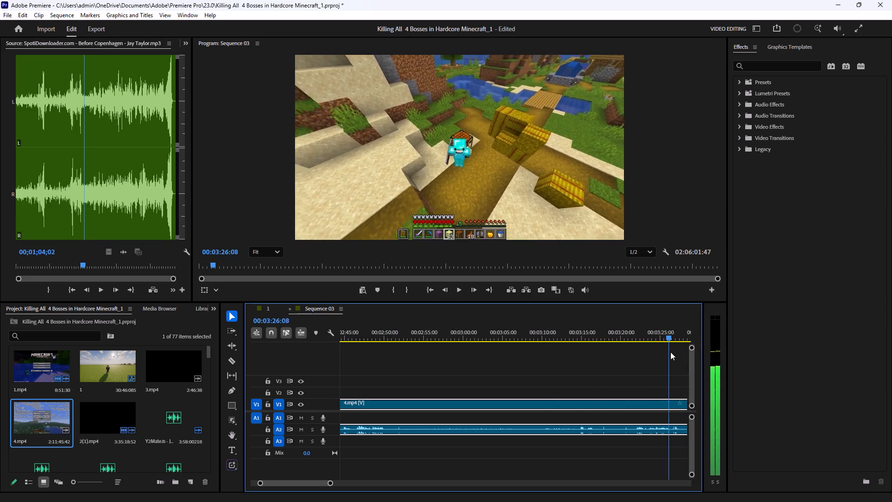
drag(670, 352, 694, 350)
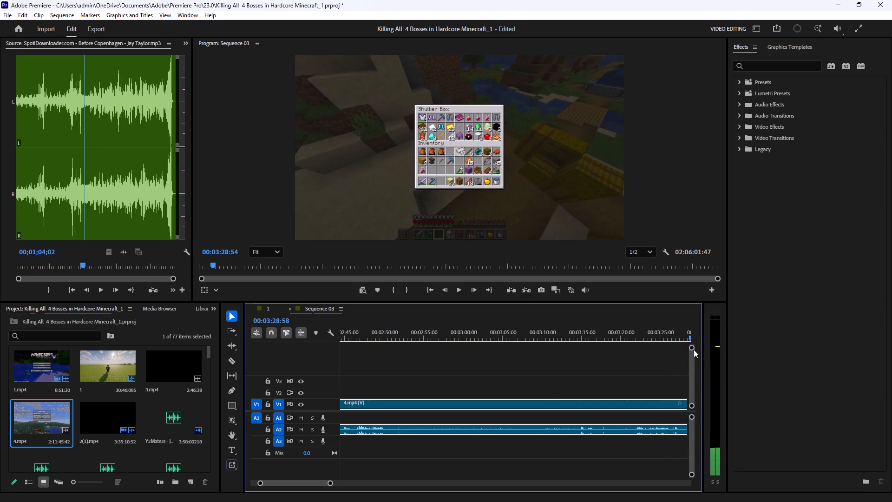
drag(694, 350, 695, 352)
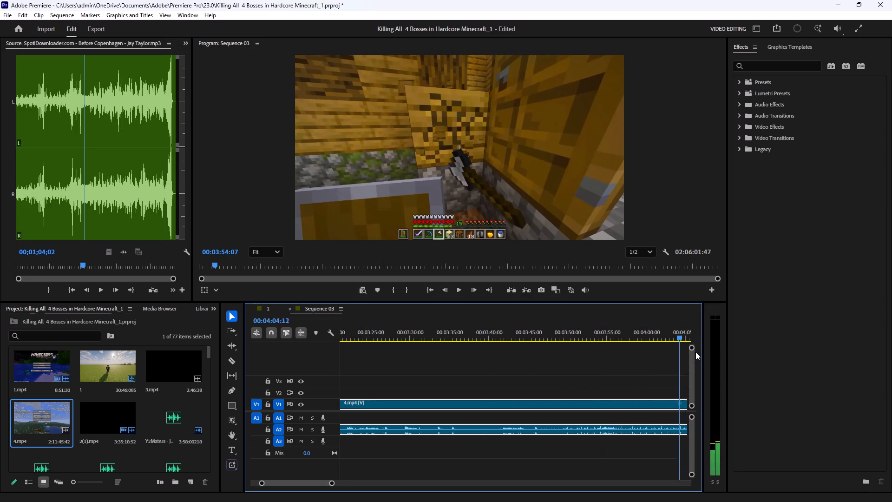
drag(695, 352, 693, 354)
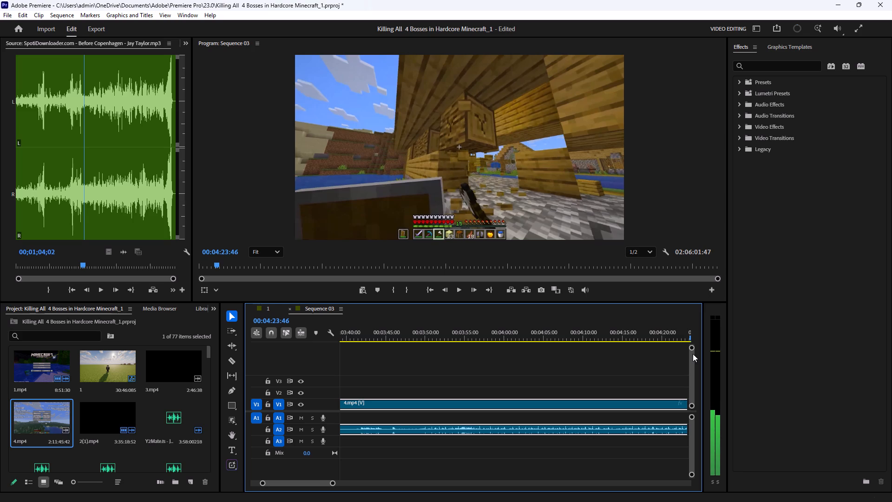
drag(693, 354, 695, 354)
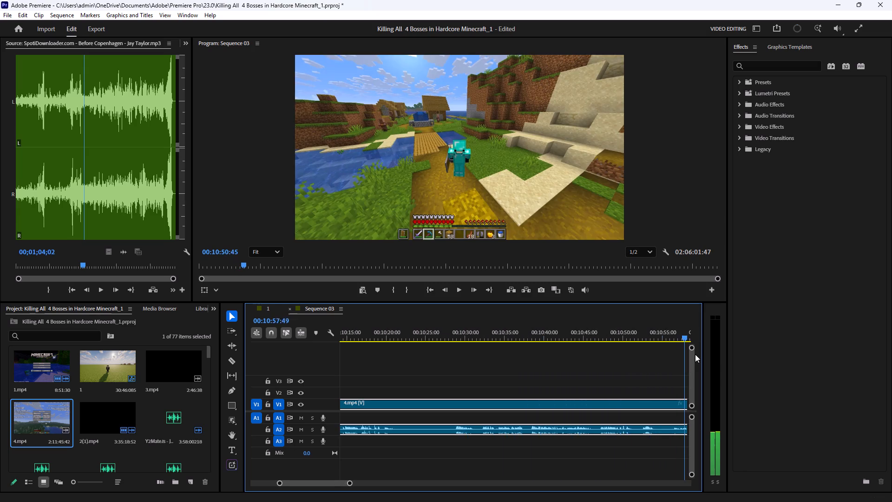
drag(695, 354, 524, 377)
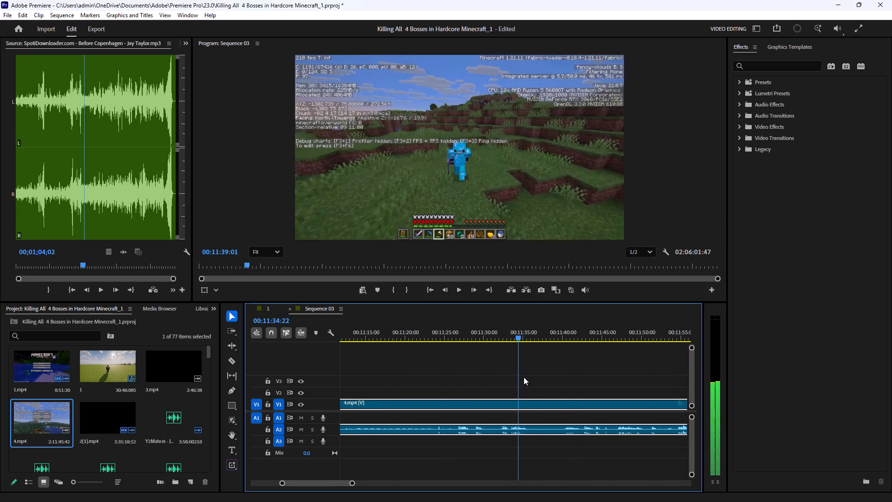
drag(524, 377, 563, 378)
key(c)
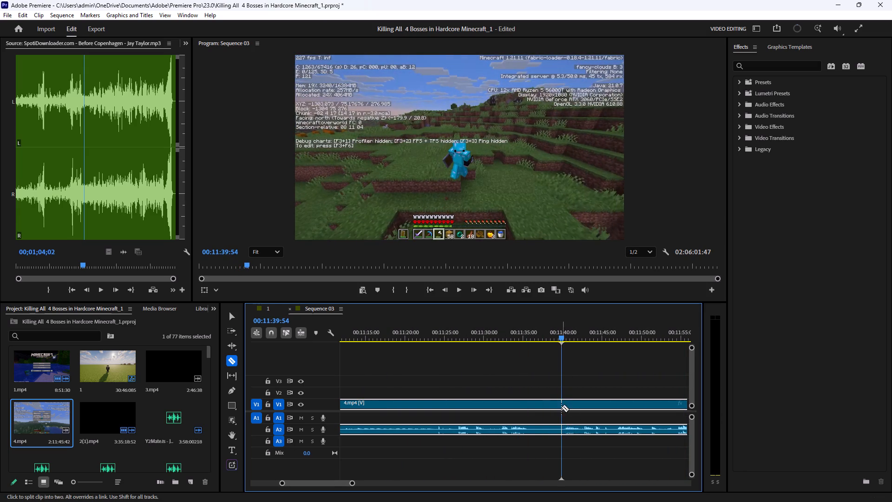
click(561, 407)
Delete the part of 4.mp4 before the new cut and close the gap it leaves.
click(233, 320)
drag(486, 377, 483, 433)
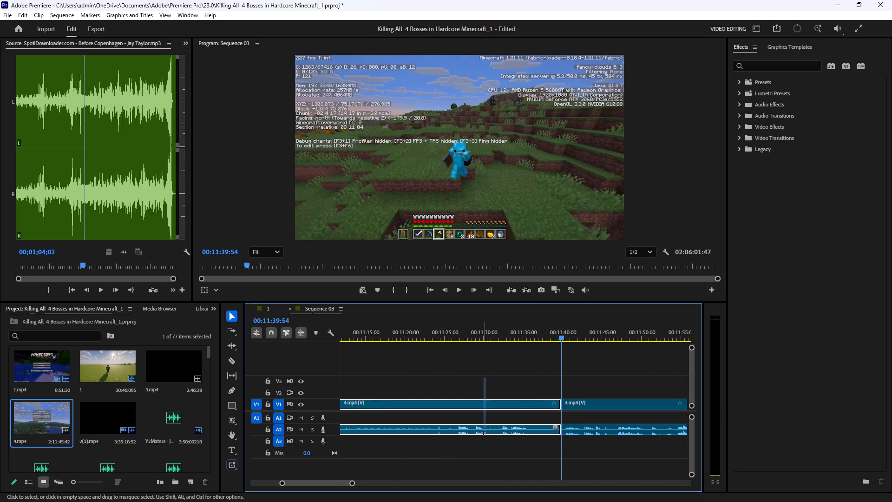
drag(483, 433, 481, 445)
key(BackSpace)
click(506, 405)
key(BackSpace)
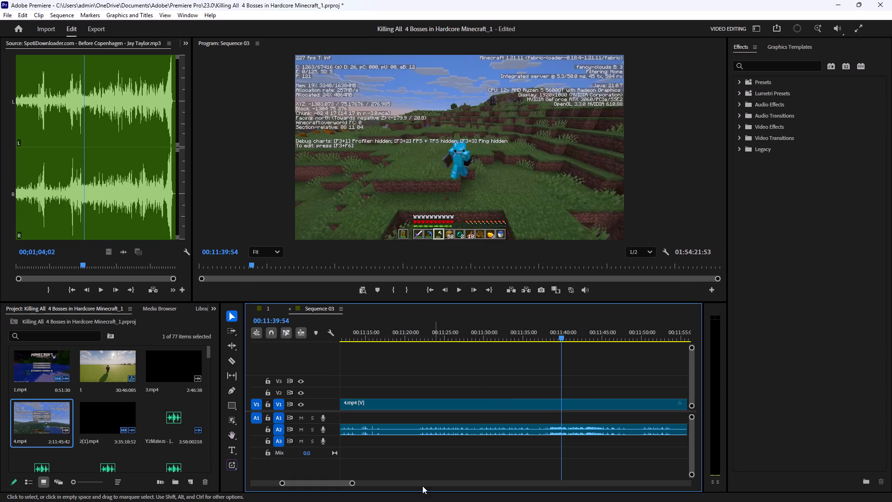
Check the new opening seconds of 4.mp4 against the end of the last 2(1).mp4 clip in sequence 1.
drag(341, 485, 272, 483)
drag(383, 333, 355, 337)
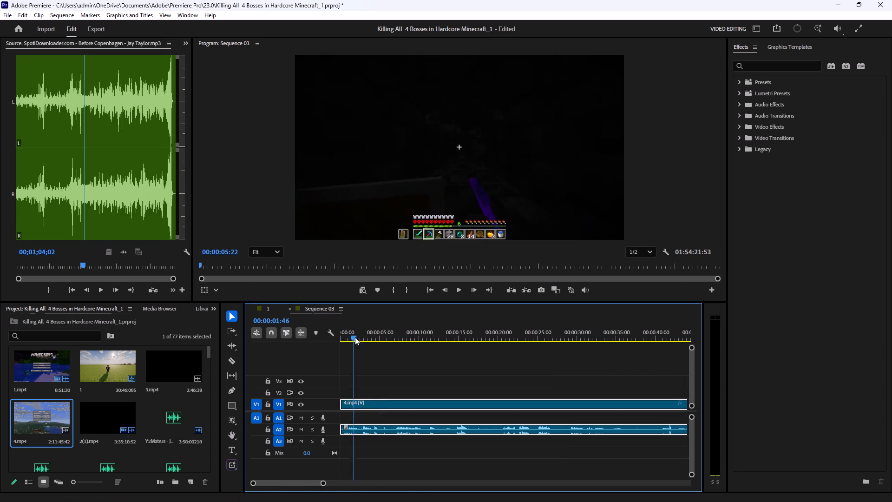
drag(355, 337, 315, 344)
click(463, 293)
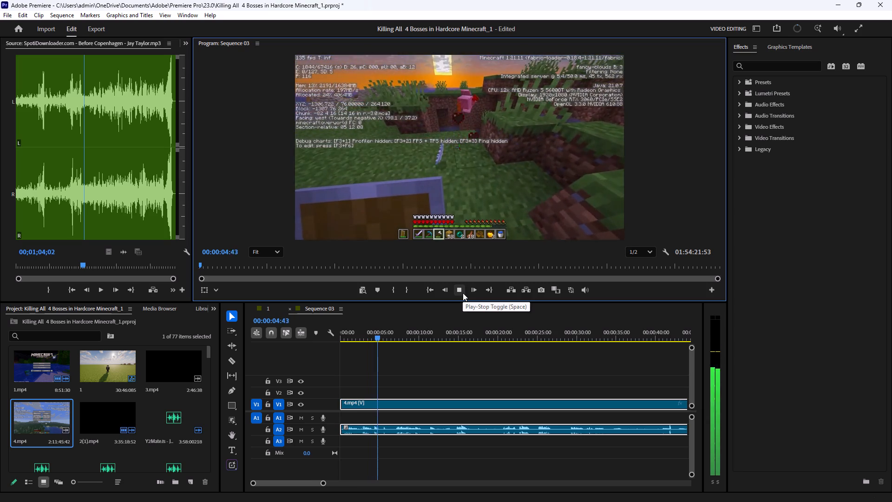
click(463, 293)
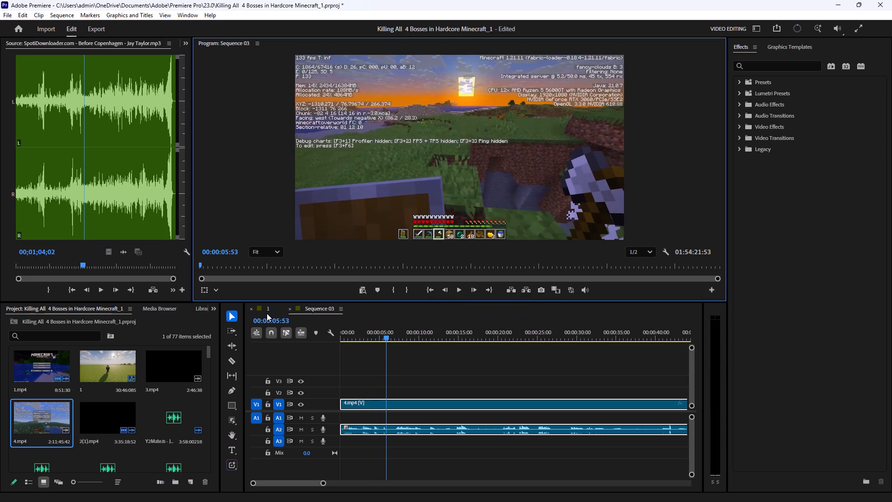
click(268, 309)
drag(509, 334, 506, 339)
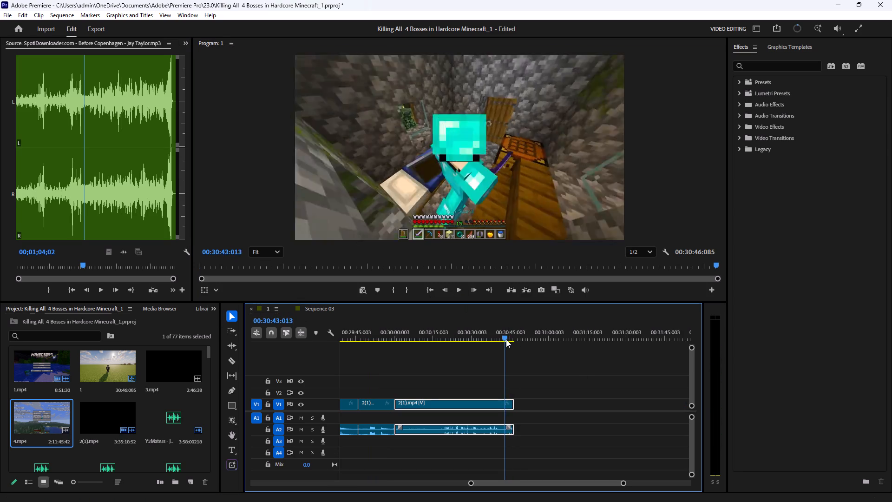
drag(506, 339, 518, 341)
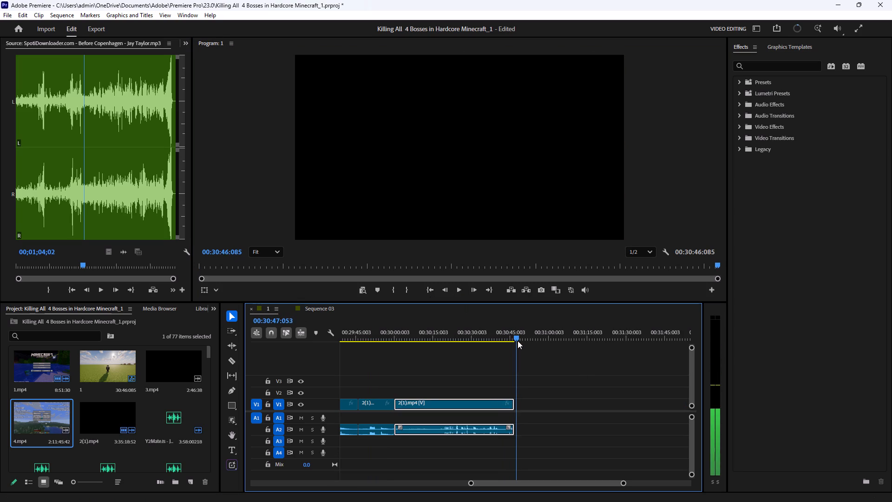
drag(518, 341, 492, 349)
Review 4.mp4 in Sequence 03 from about 00:00:05, checking the night and cave footage up to about 00:09:00.
click(323, 312)
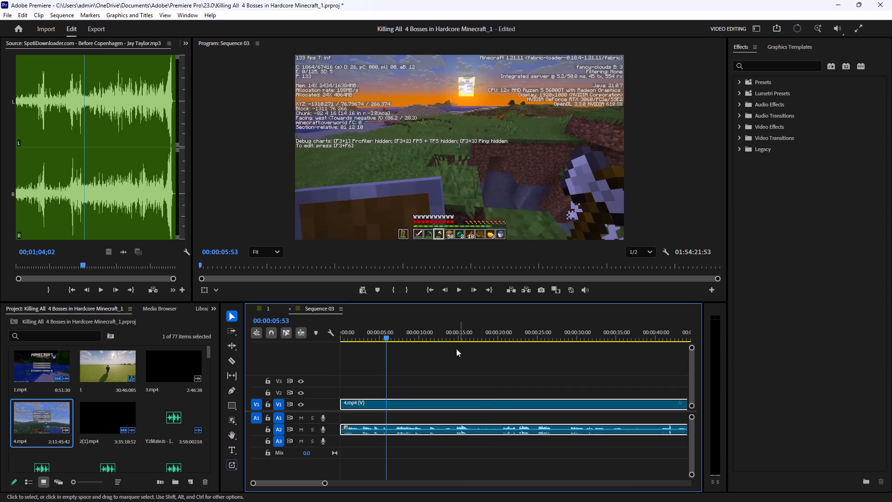
click(459, 289)
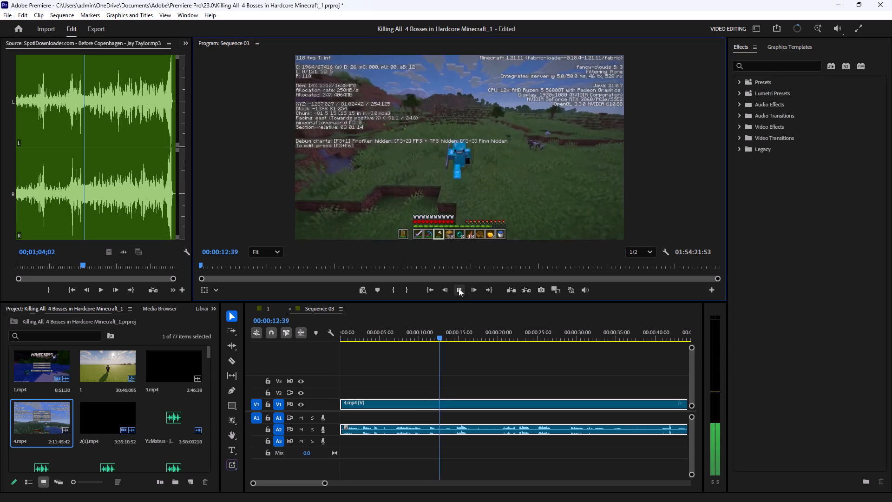
click(459, 288)
drag(446, 338, 450, 338)
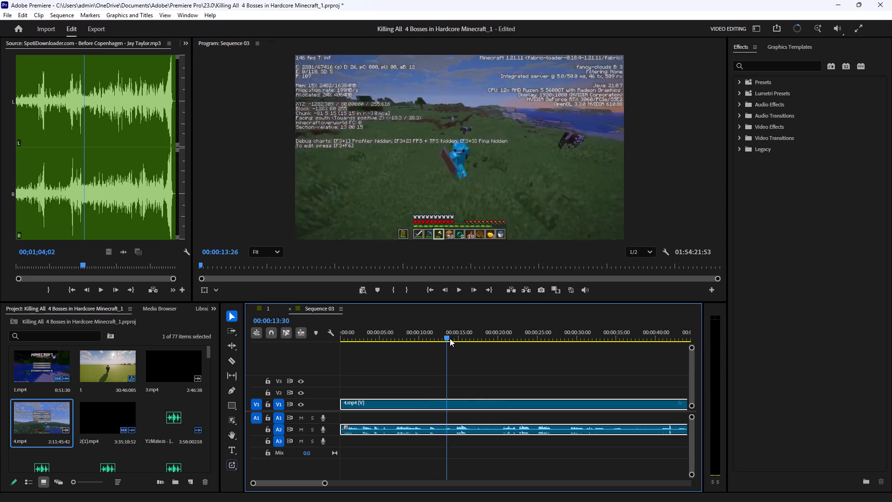
drag(450, 338, 602, 332)
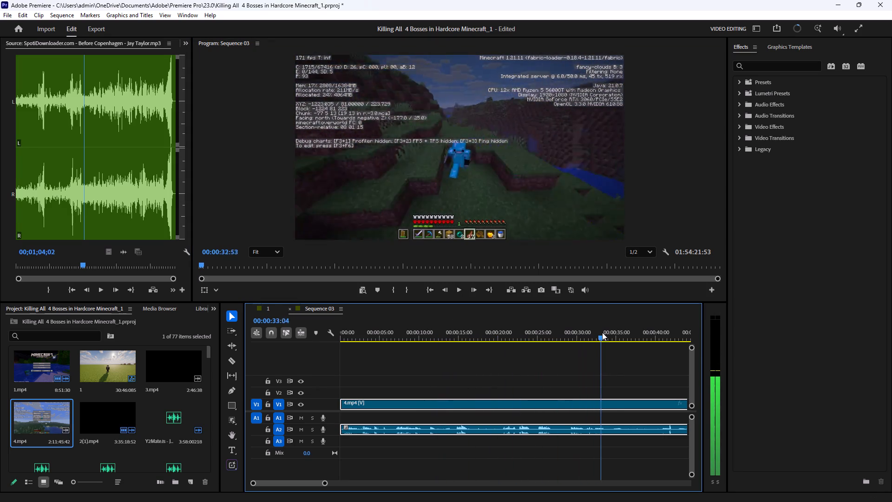
drag(602, 332, 670, 338)
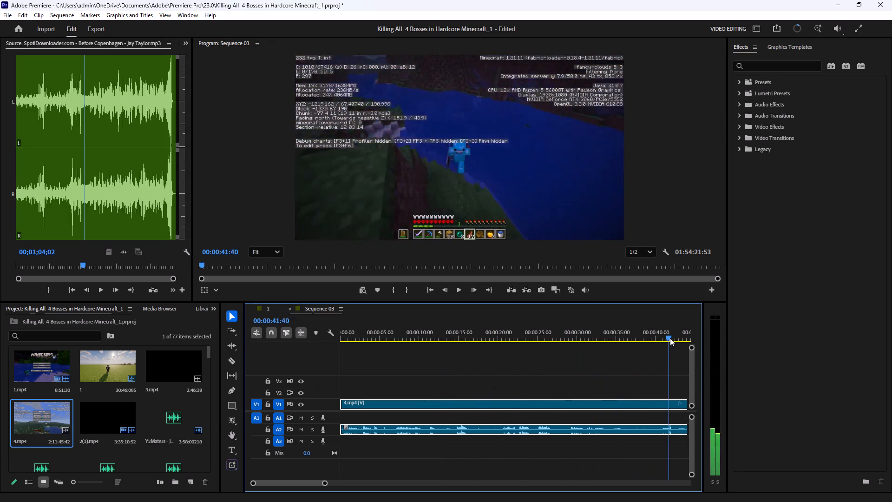
drag(670, 338, 696, 342)
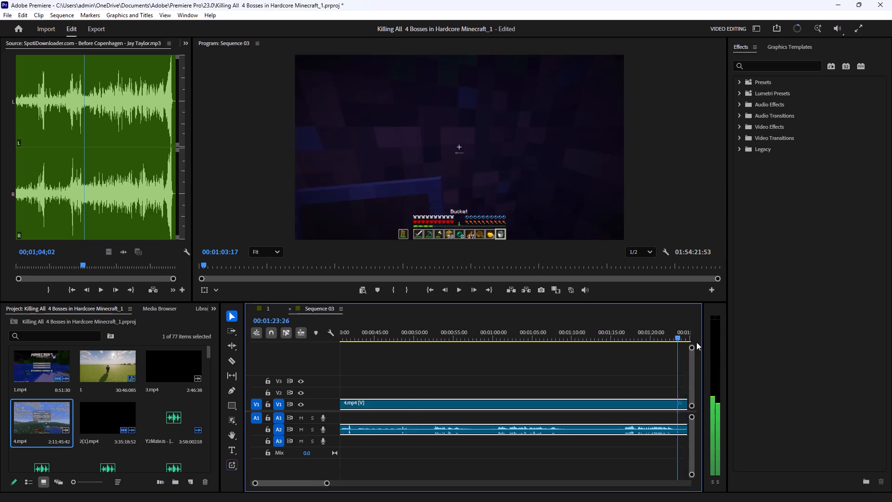
drag(696, 342, 687, 354)
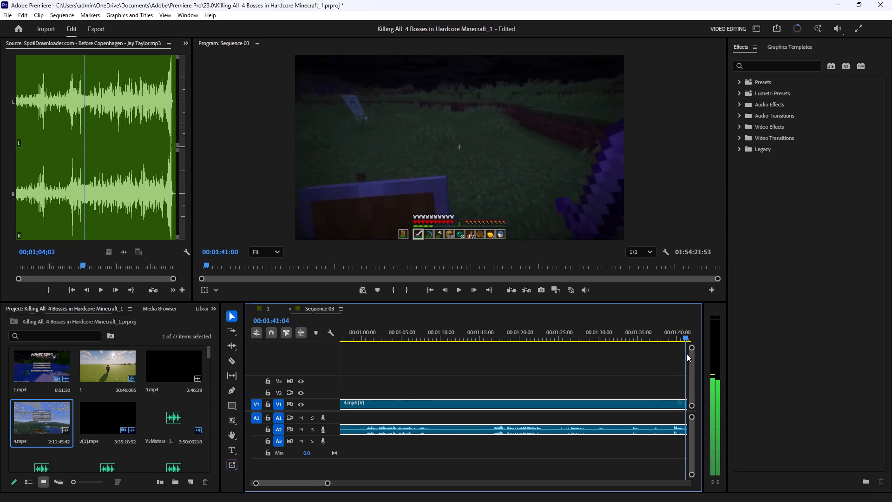
drag(687, 354, 692, 362)
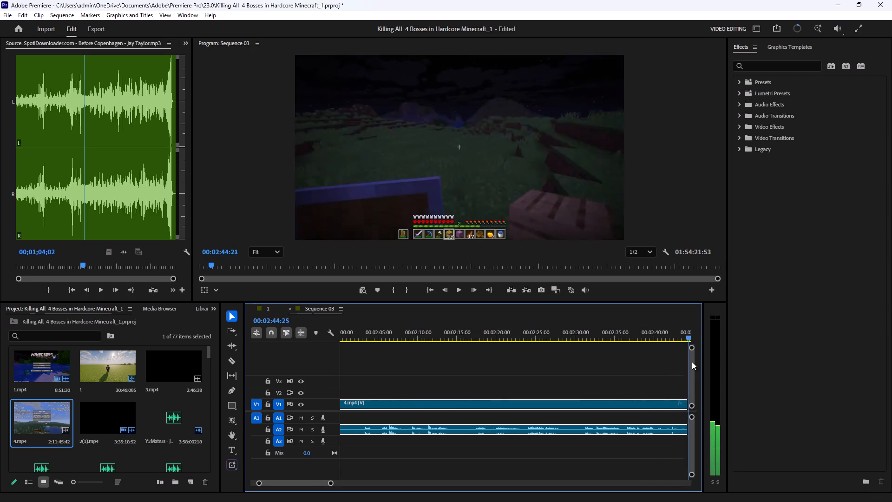
drag(692, 362, 676, 376)
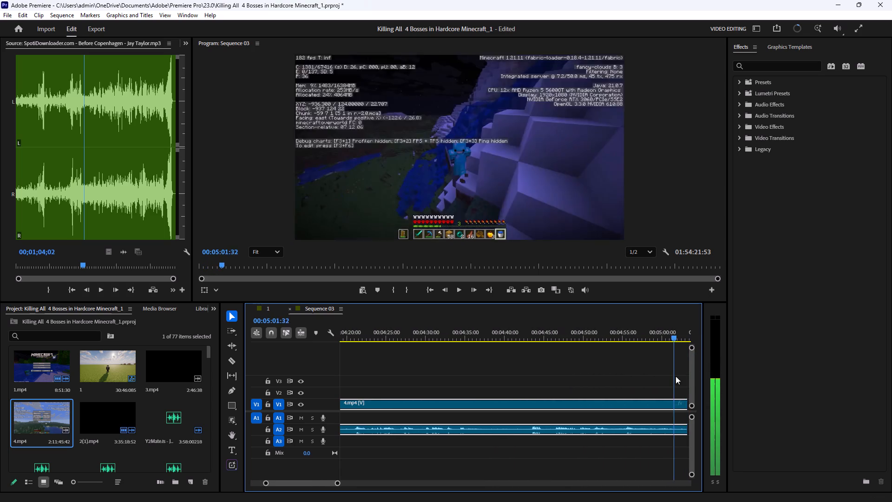
drag(676, 376, 677, 379)
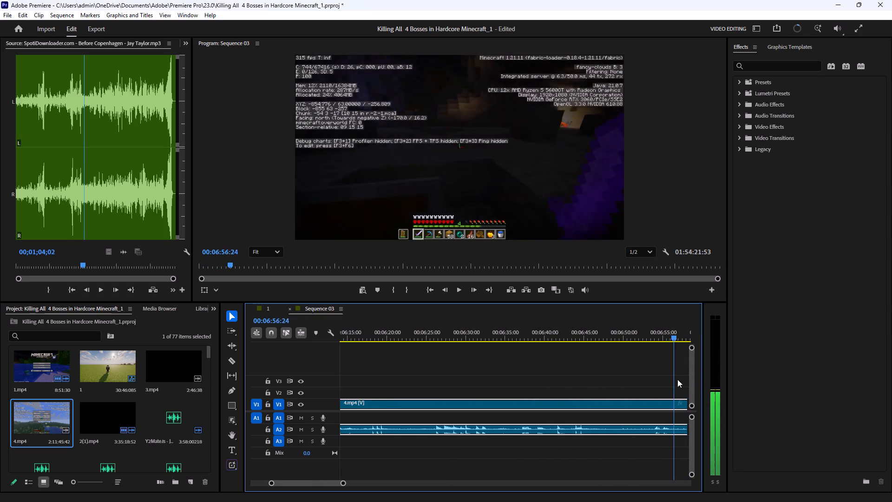
drag(677, 379, 696, 381)
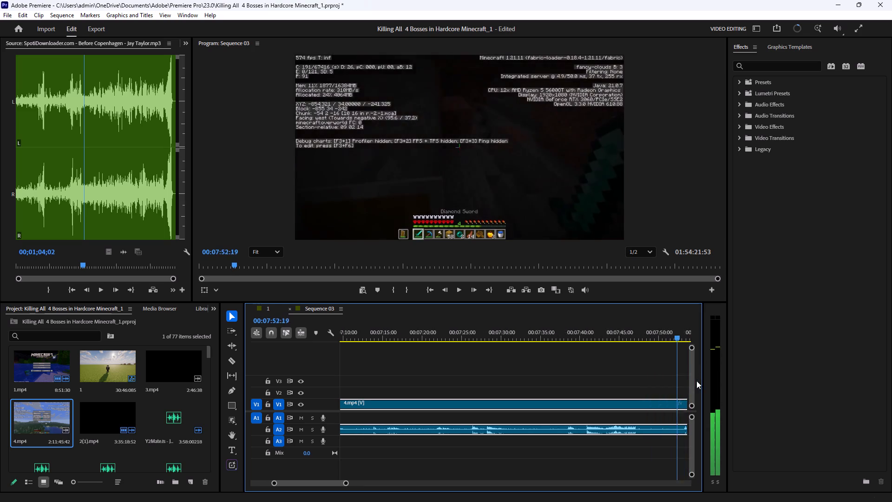
drag(696, 381, 646, 394)
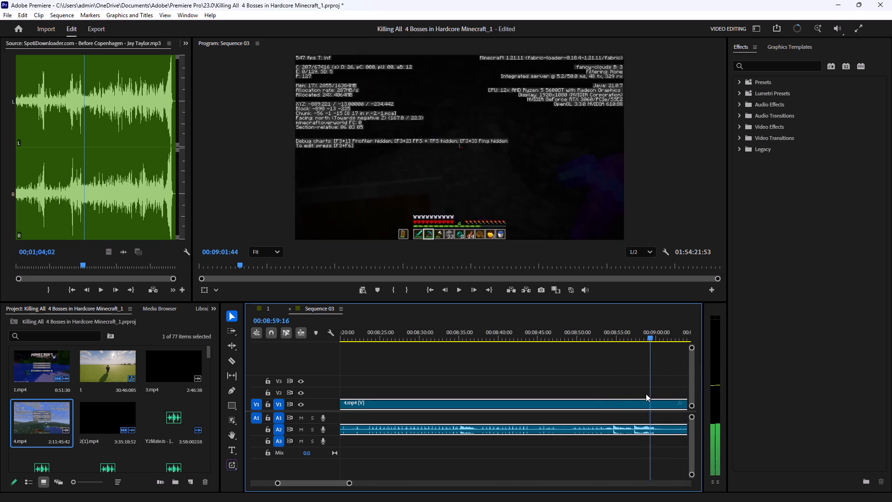
Review 4.mp4 backward from about 00:09:00 to its opening, and check the hill and night footage up to 00:01:20:00.
drag(646, 394, 373, 390)
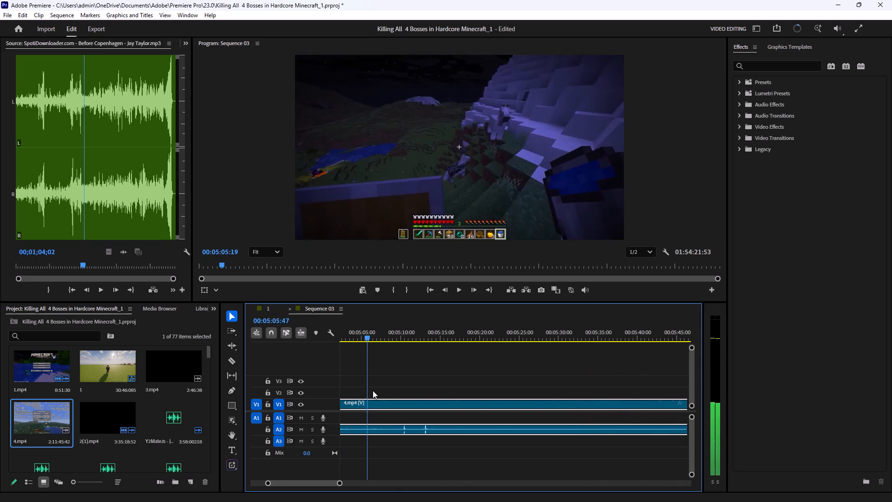
drag(373, 390, 464, 408)
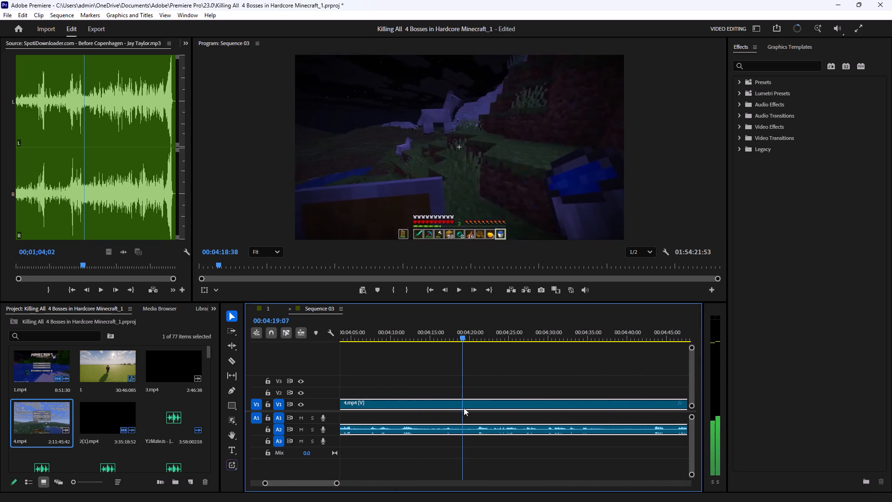
drag(464, 408, 292, 415)
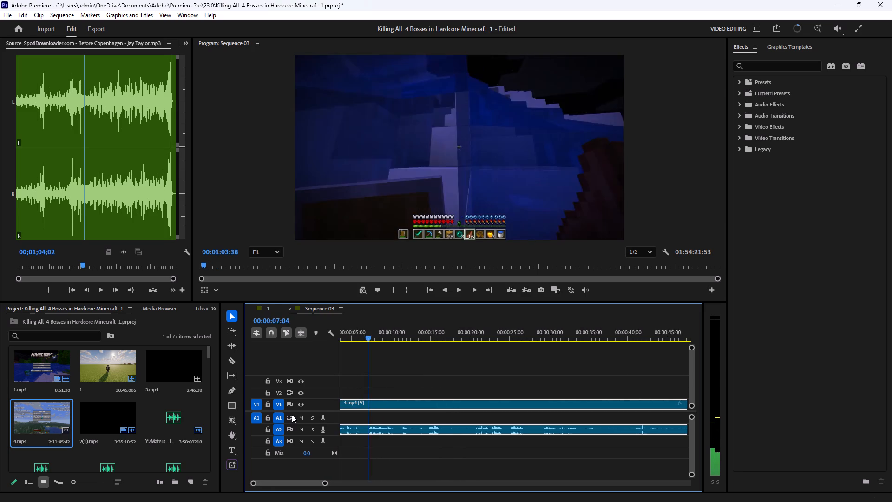
drag(292, 415, 458, 399)
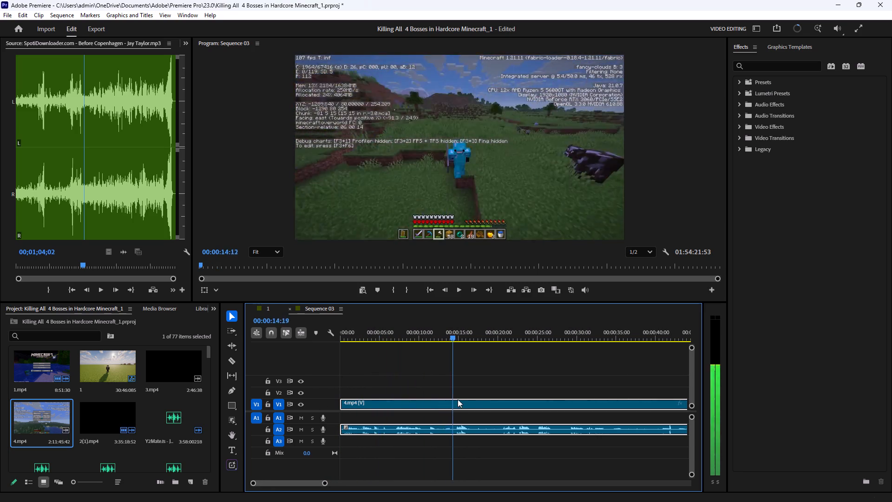
drag(458, 399, 500, 417)
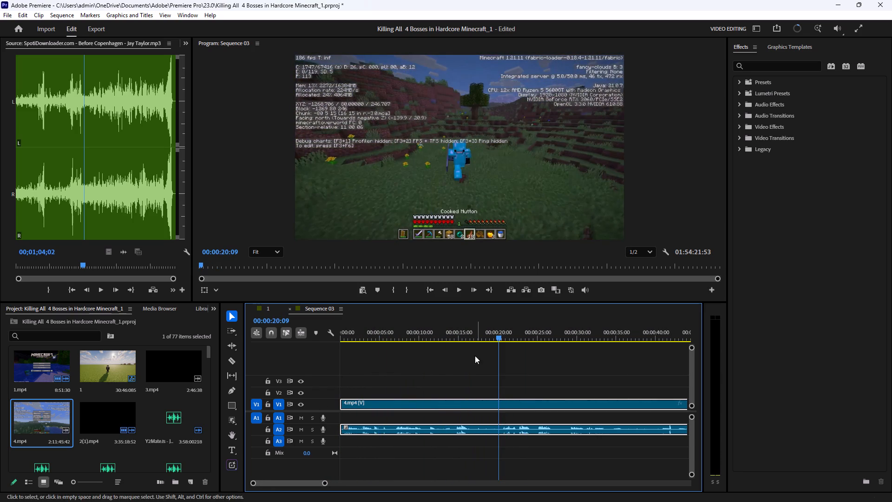
click(458, 295)
click(618, 384)
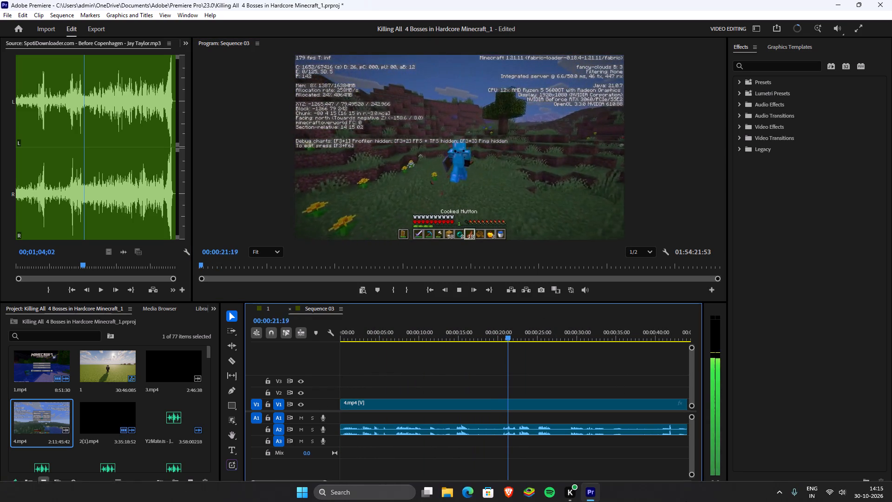
click(592, 357)
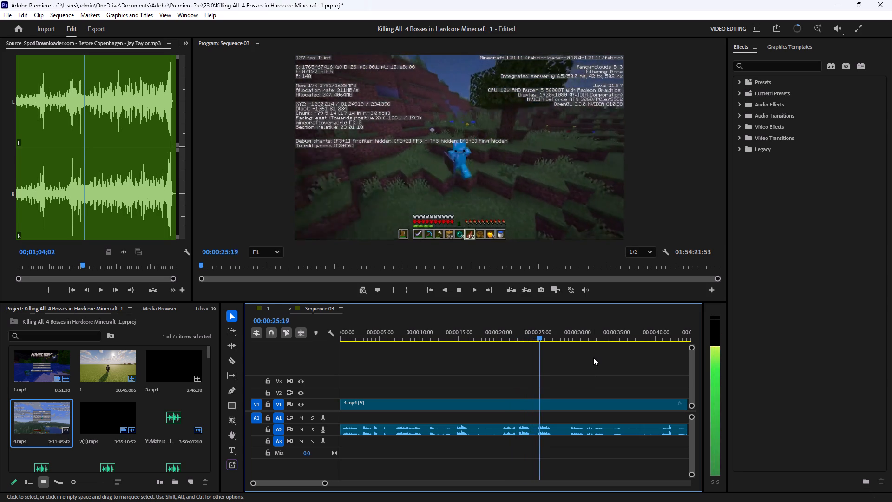
drag(571, 340, 573, 340)
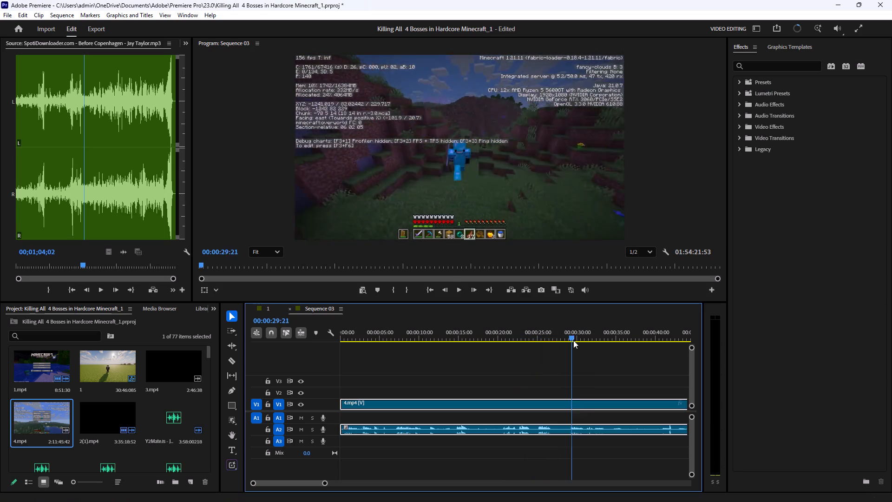
drag(573, 340, 591, 367)
click(459, 286)
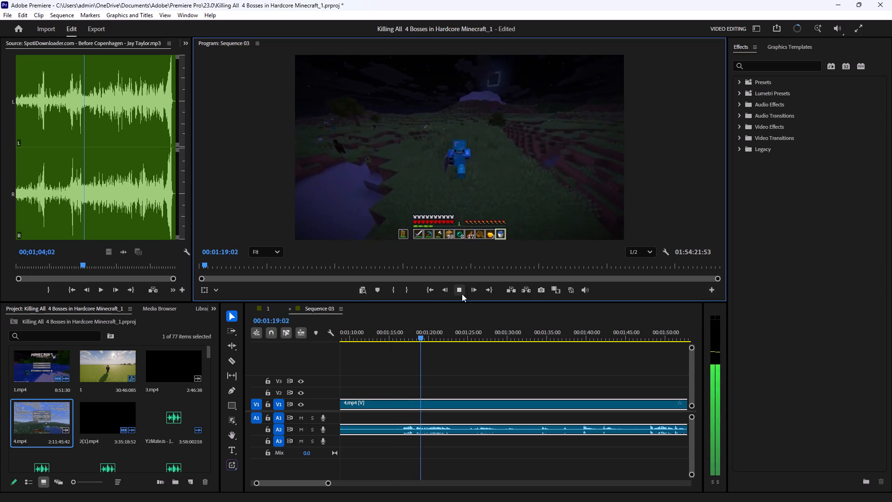
click(462, 294)
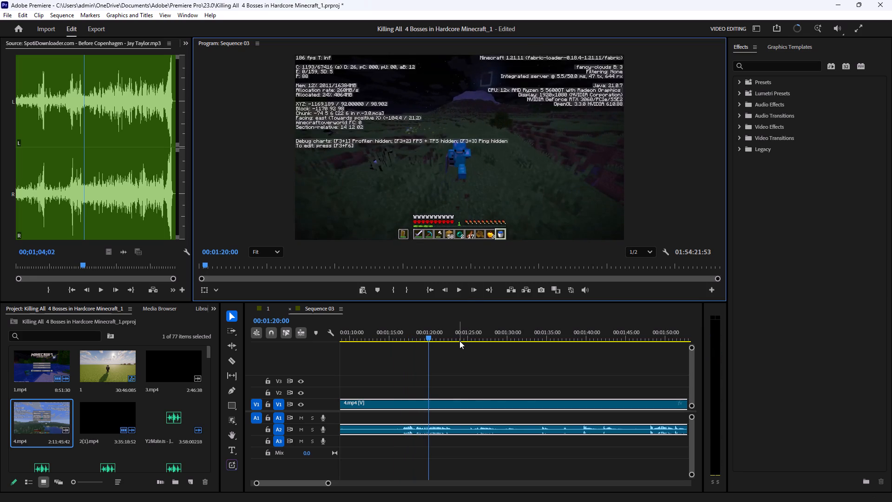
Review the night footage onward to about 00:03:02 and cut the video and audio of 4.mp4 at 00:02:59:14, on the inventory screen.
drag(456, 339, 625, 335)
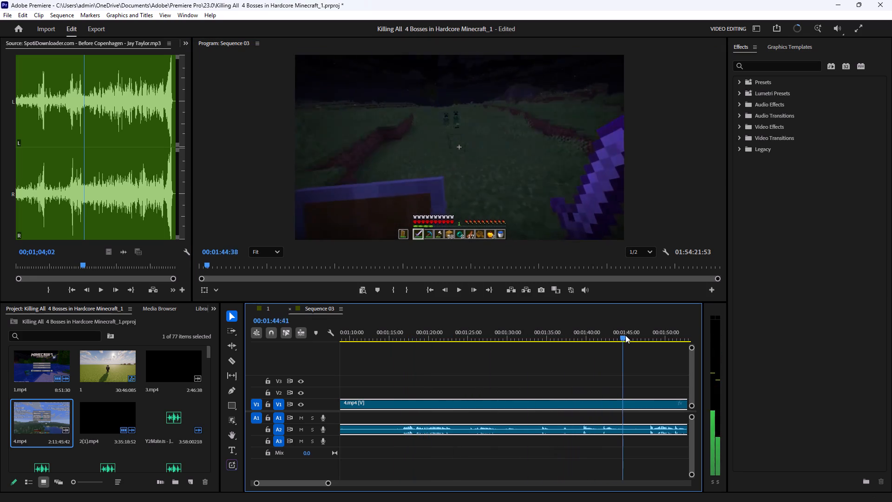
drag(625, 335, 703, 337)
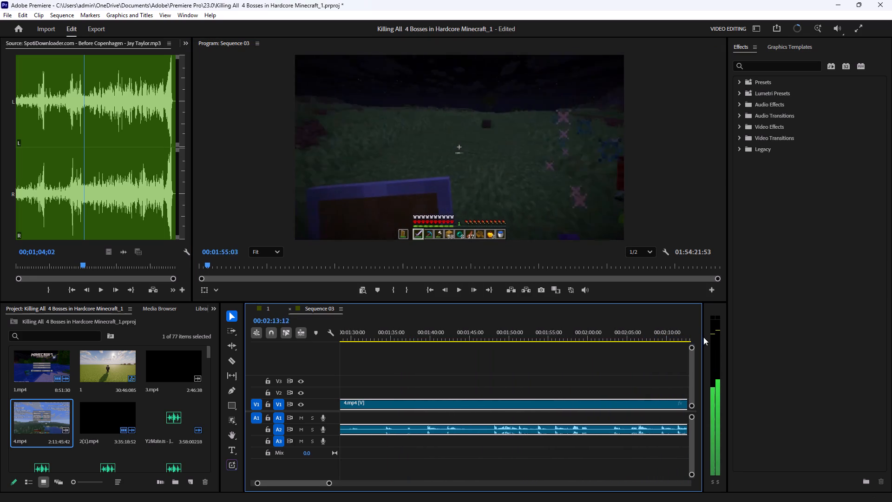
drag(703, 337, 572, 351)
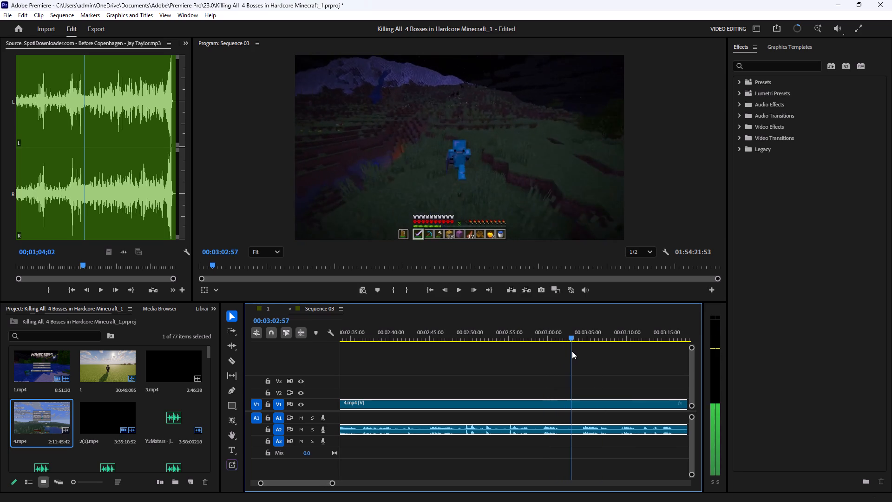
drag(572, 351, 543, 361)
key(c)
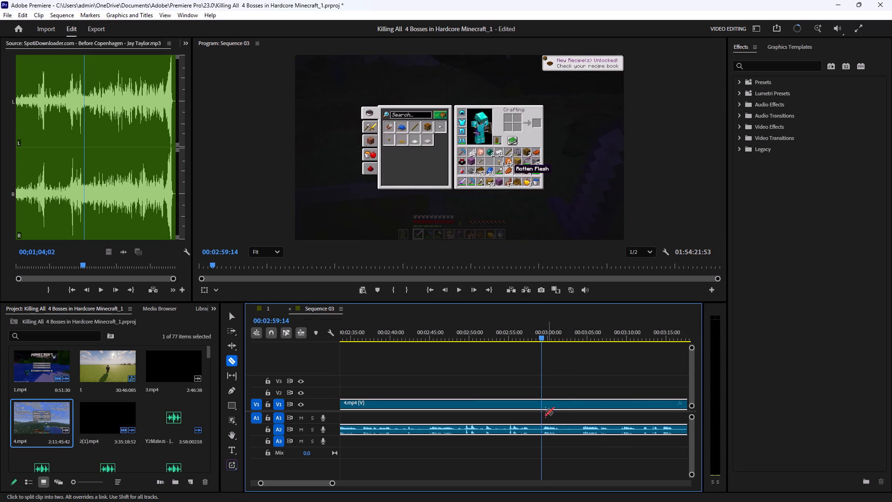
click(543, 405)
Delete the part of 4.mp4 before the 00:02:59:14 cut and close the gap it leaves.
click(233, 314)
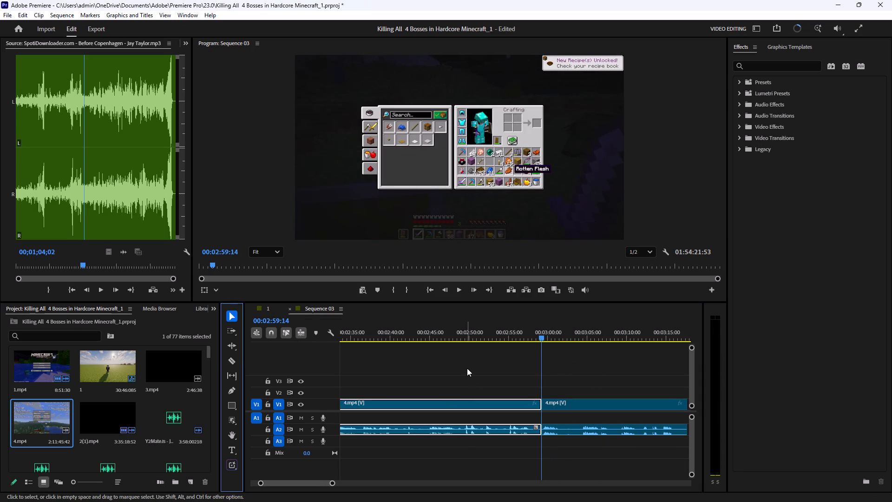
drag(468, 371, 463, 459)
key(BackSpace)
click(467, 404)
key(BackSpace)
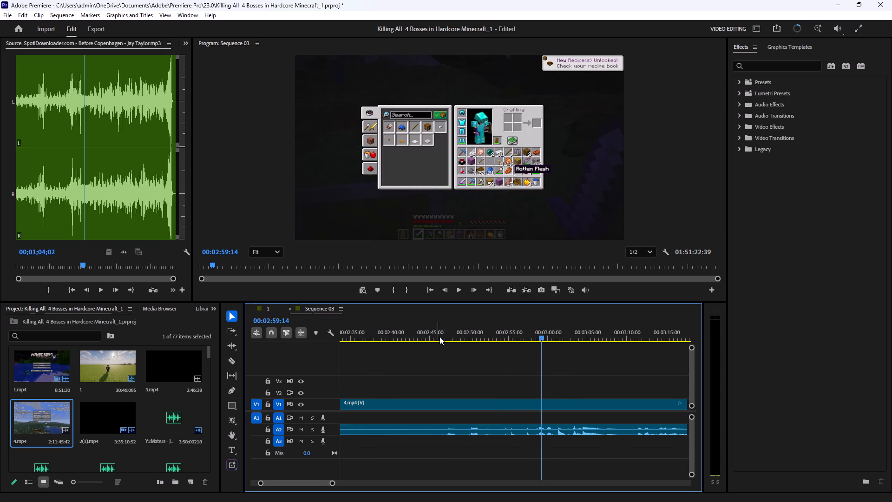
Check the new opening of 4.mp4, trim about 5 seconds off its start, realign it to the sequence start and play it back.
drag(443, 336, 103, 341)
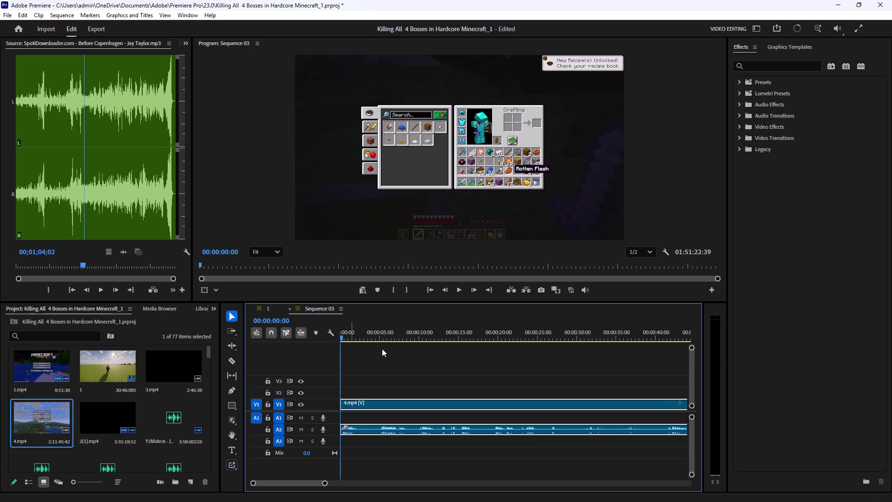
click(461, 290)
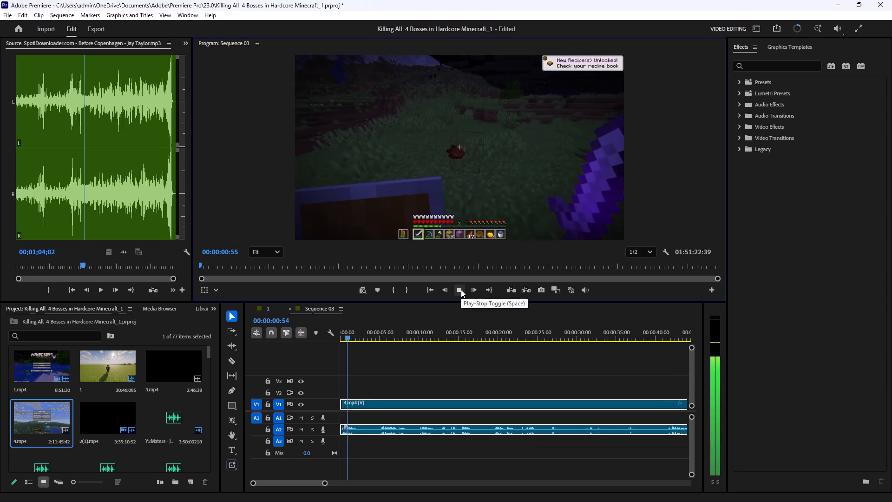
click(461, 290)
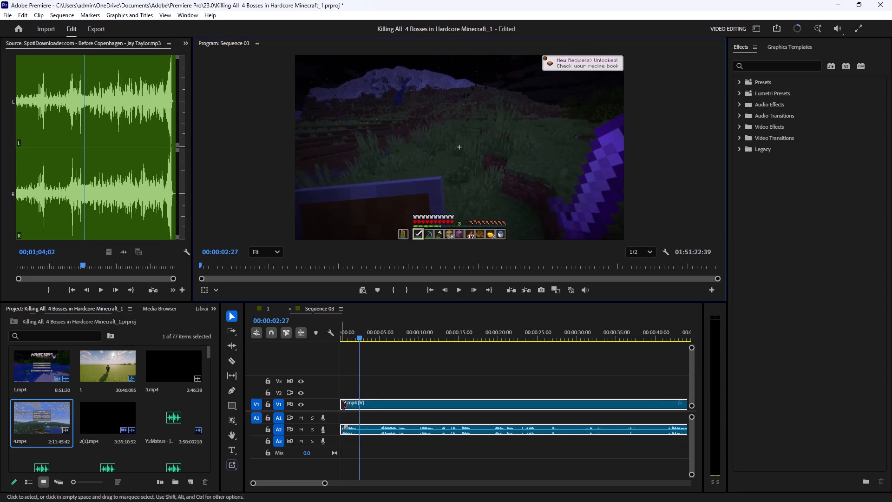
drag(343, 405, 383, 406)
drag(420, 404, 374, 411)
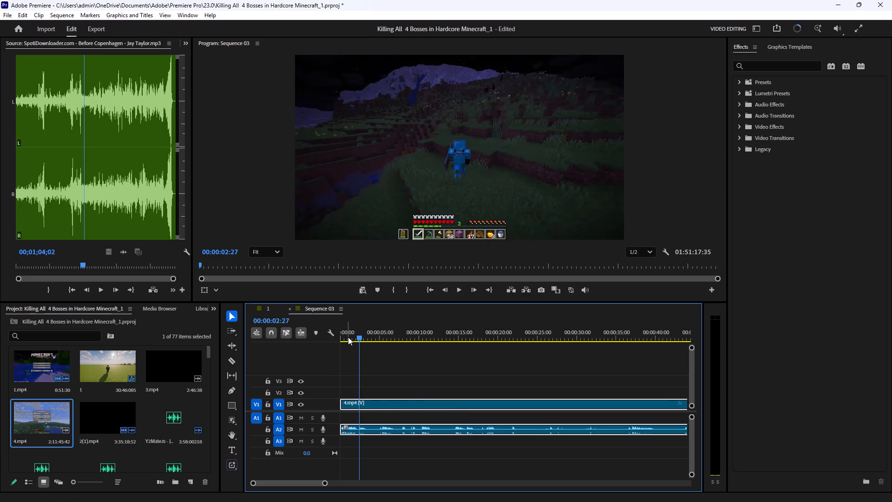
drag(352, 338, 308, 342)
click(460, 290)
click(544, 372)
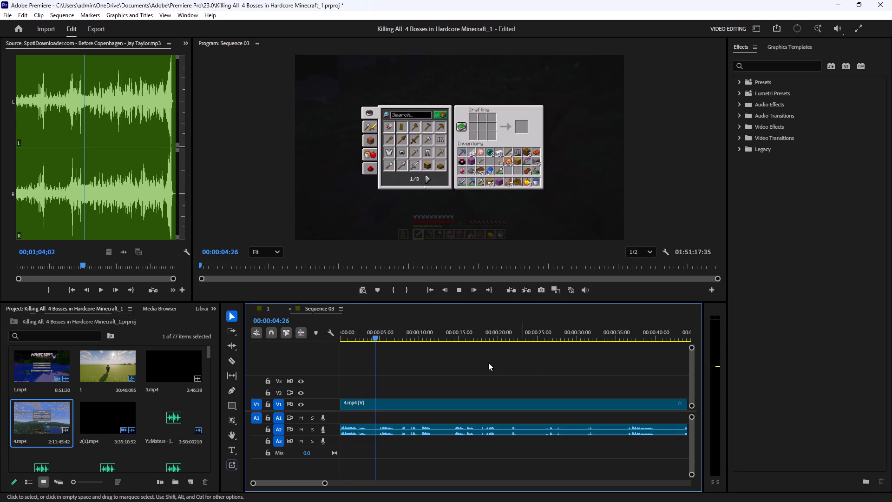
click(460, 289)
Shift 4.mp4 about 20 seconds later in Sequence 03, try adjusting its start edge, and delete its video and audio from the timeline.
drag(433, 402, 596, 400)
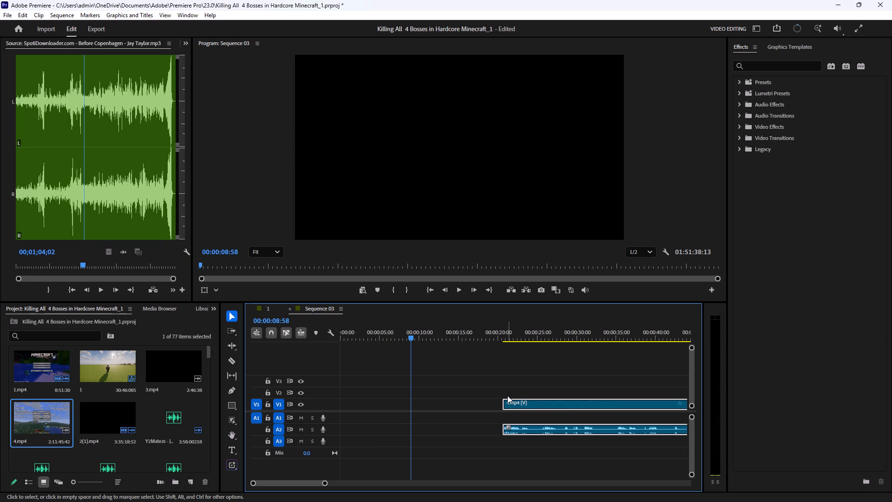
drag(540, 372, 566, 469)
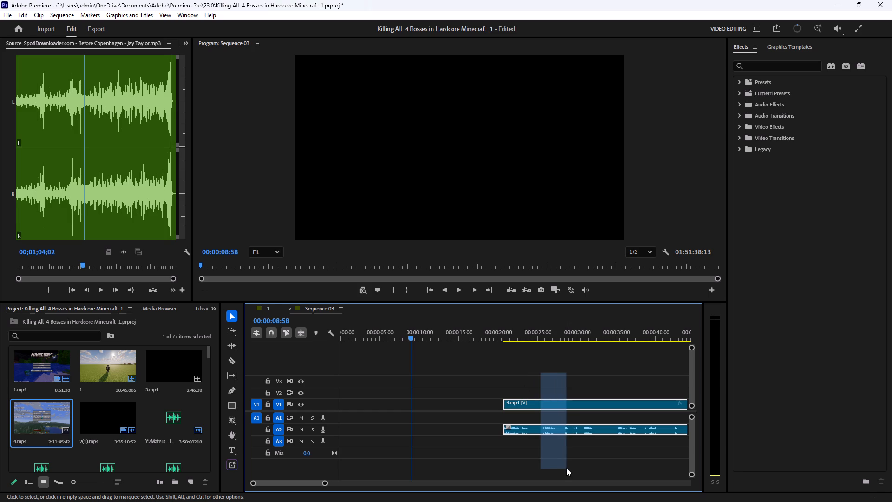
click(505, 405)
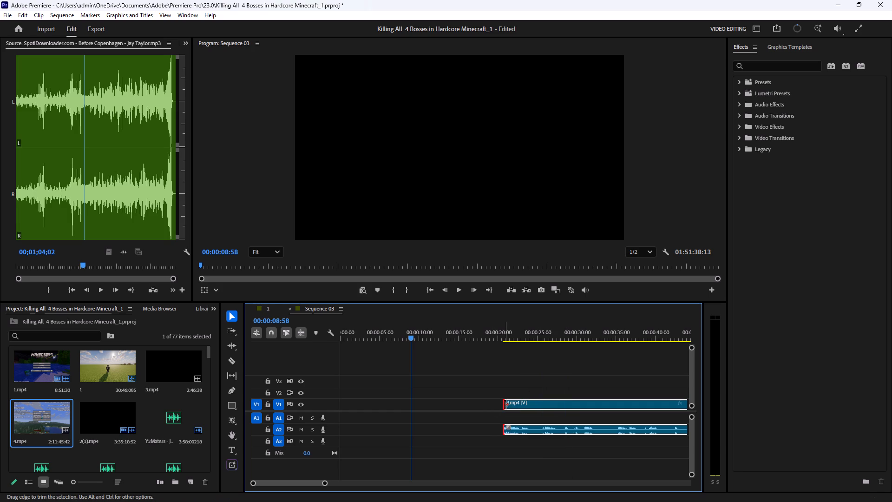
drag(586, 367, 572, 462)
key(BackSpace)
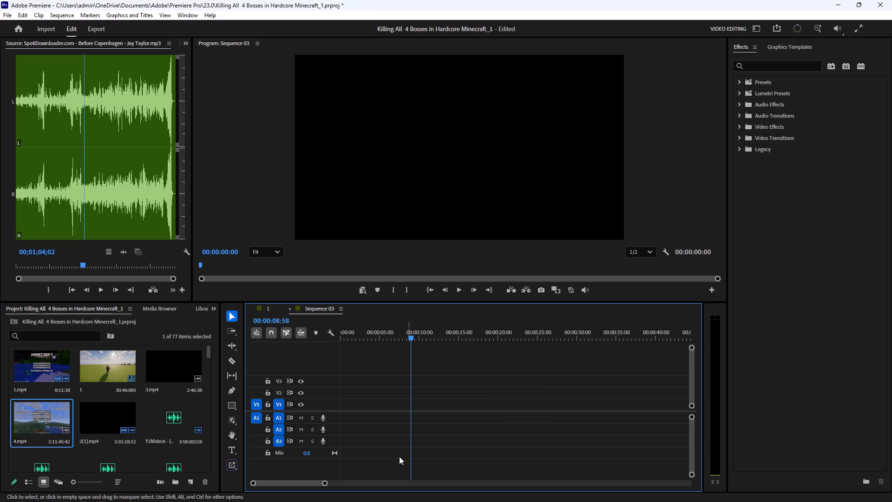
Place the full 4.mp4 recording at the start of Sequence 03, with its video on V1 and its audio on A2.
drag(27, 423, 330, 411)
drag(364, 420, 364, 422)
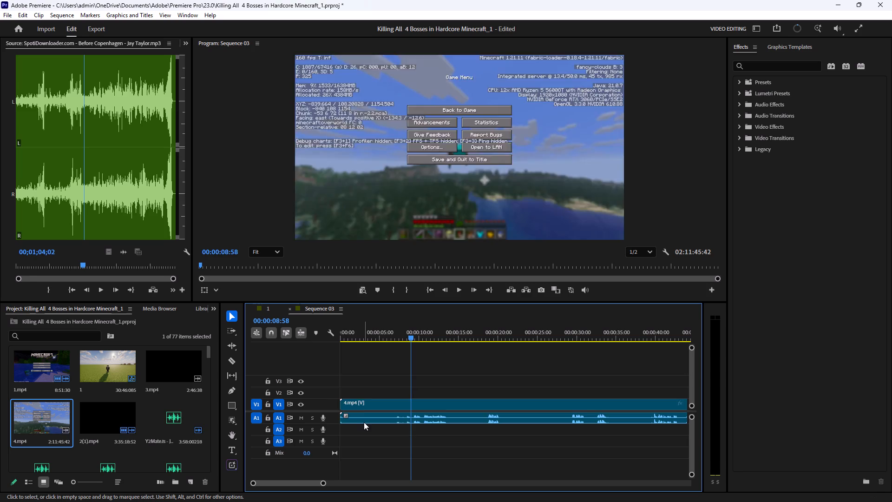
drag(364, 422, 360, 433)
Review 4.mp4 through the chest, beach and flying footage and cut its video and audio at 00:05:33:36, during the flight over the forest.
drag(358, 335, 659, 340)
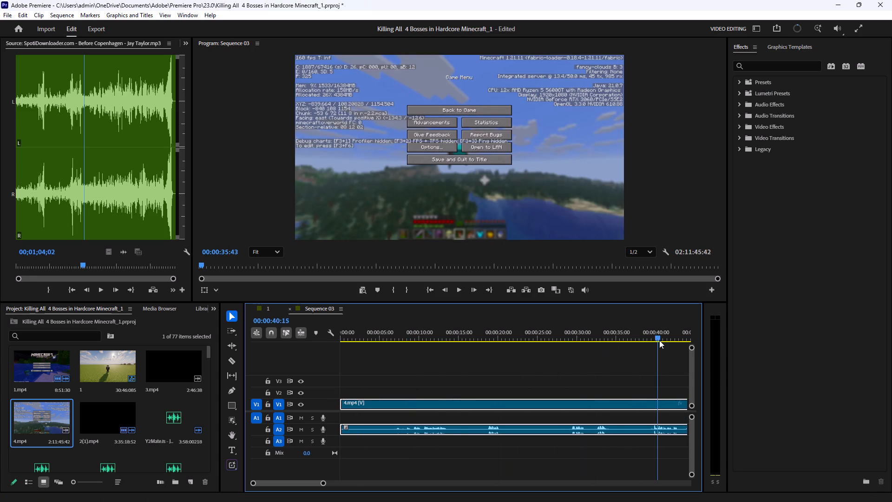
drag(659, 340, 695, 342)
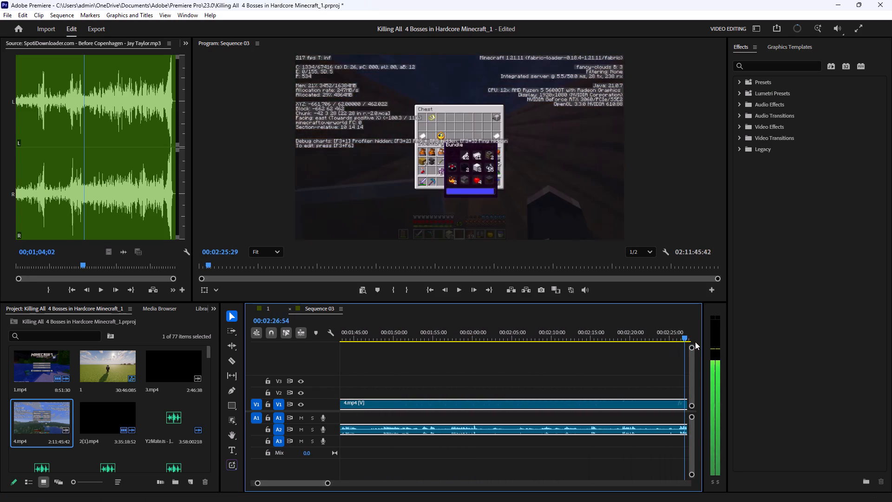
drag(695, 342, 584, 351)
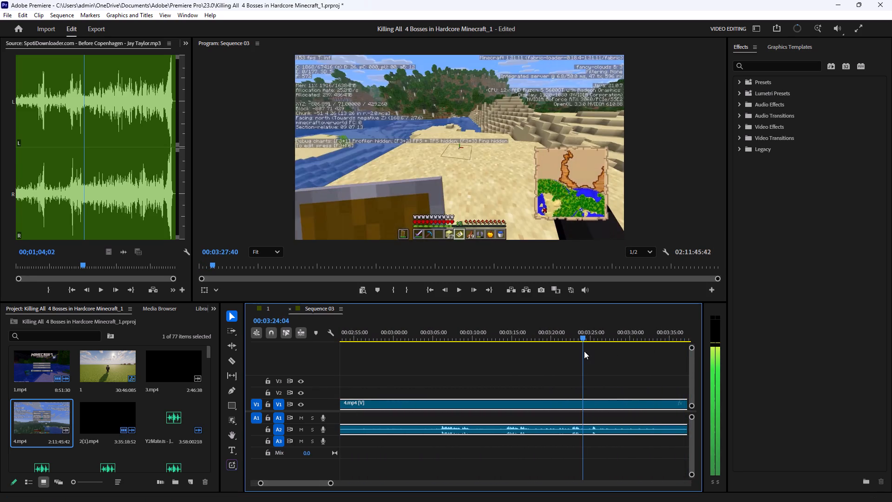
drag(584, 351, 694, 336)
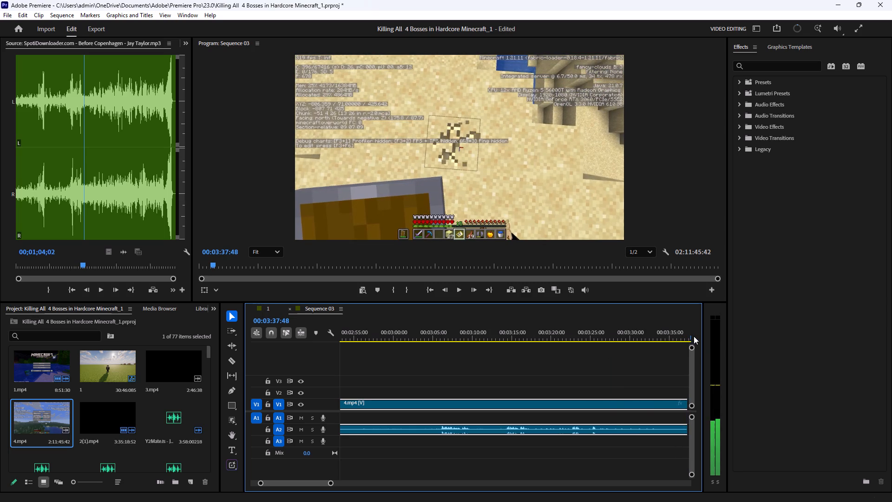
drag(694, 336, 696, 337)
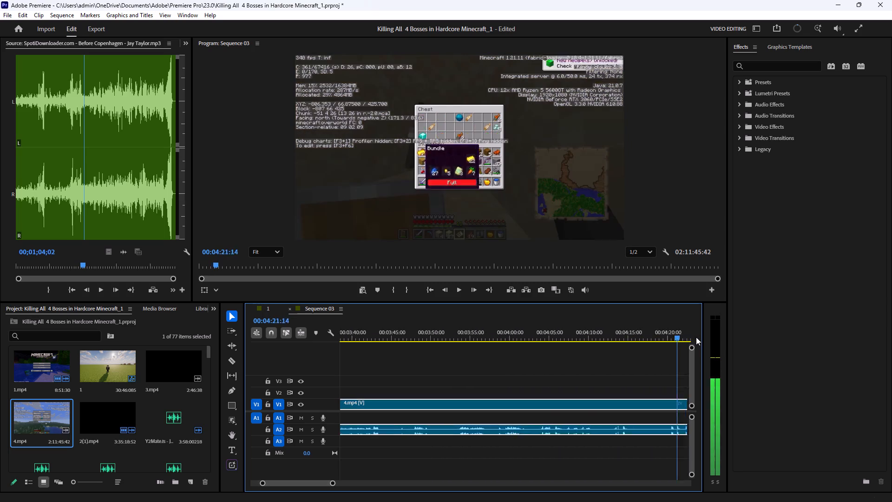
drag(696, 337, 672, 340)
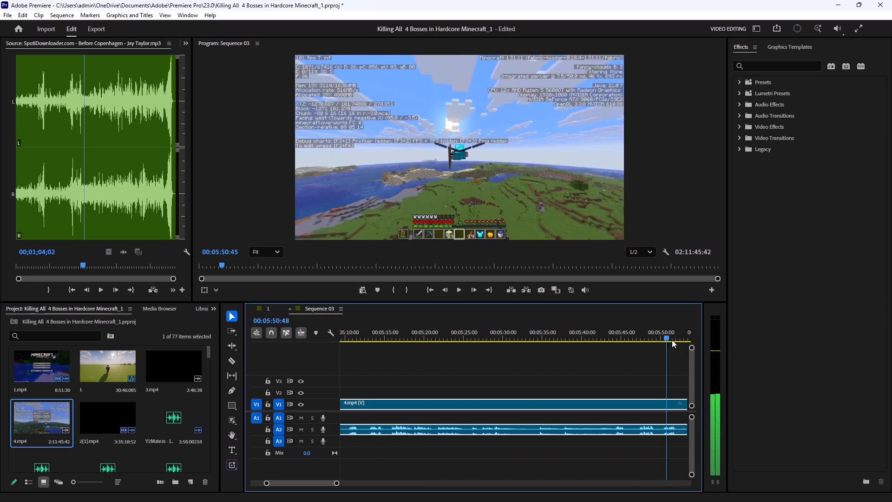
drag(672, 340, 516, 371)
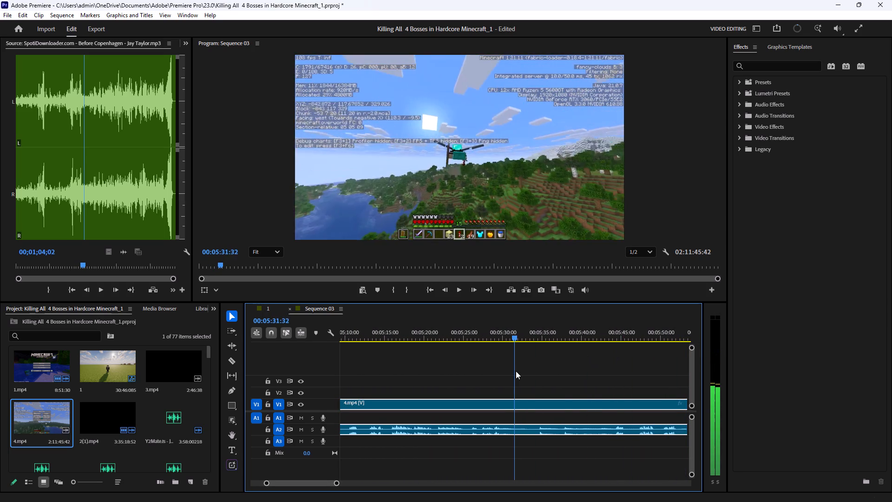
drag(516, 371, 532, 369)
key(c)
click(534, 401)
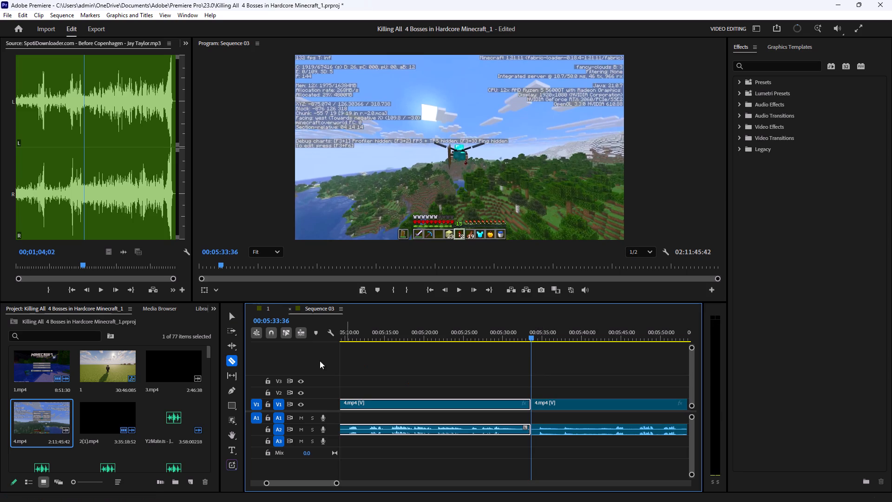
Delete the part of 4.mp4 before the 00:05:33:36 cut and close the gap it leaves.
click(230, 316)
drag(453, 369, 439, 453)
key(BackSpace)
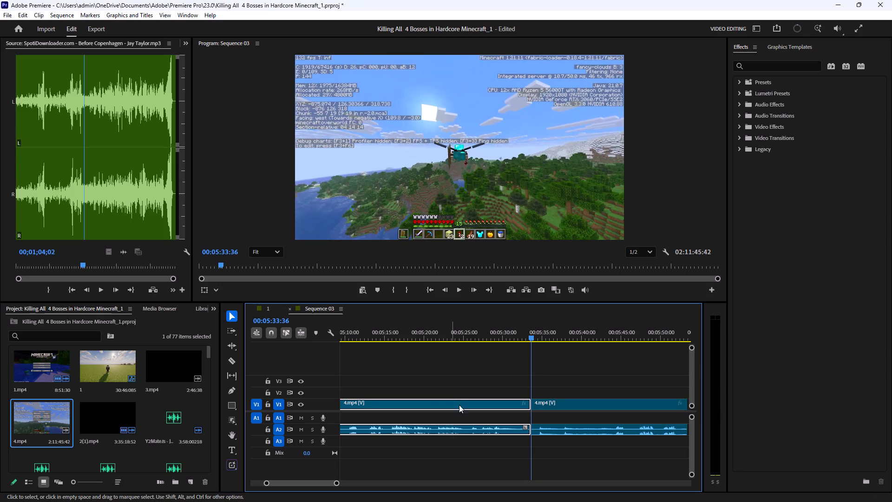
click(466, 400)
key(BackSpace)
Play the new opening of 4.mp4 from the start of Sequence 03 to check the flight footage.
drag(315, 485, 277, 485)
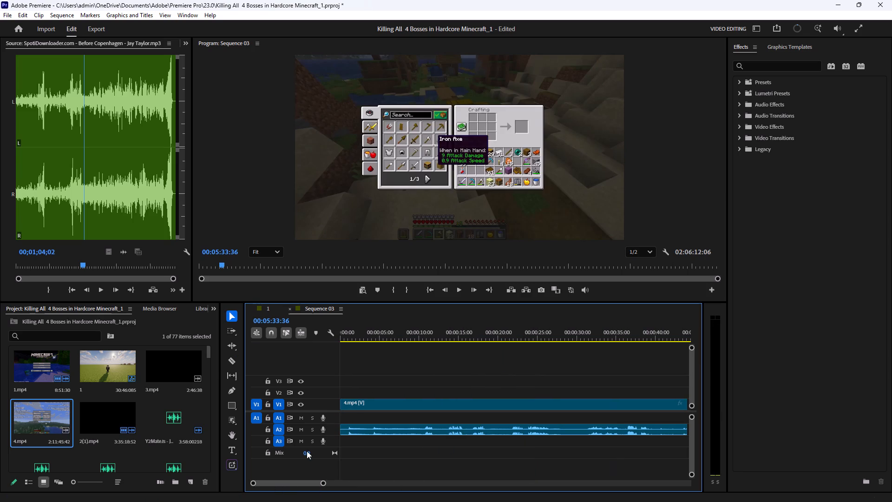
drag(362, 330, 304, 342)
click(457, 289)
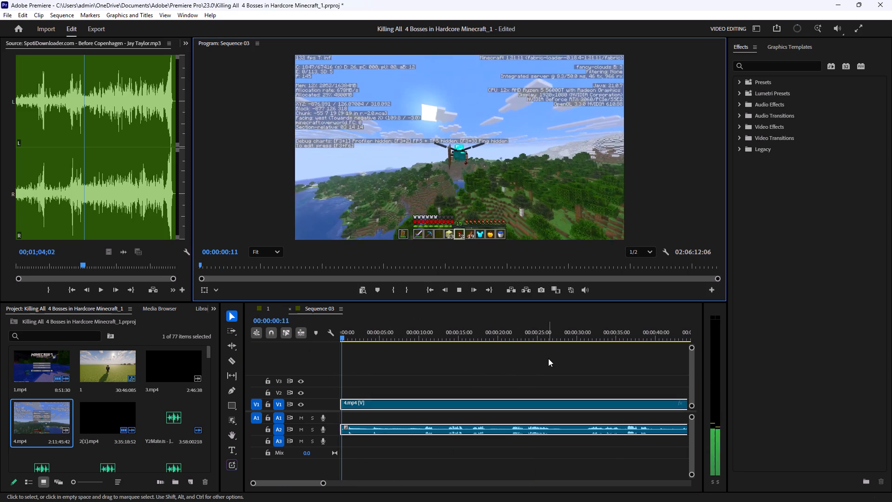
click(548, 359)
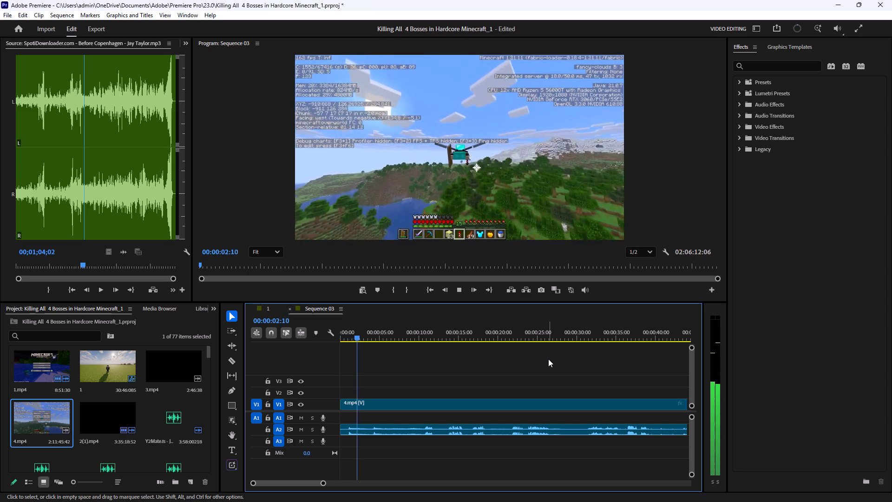
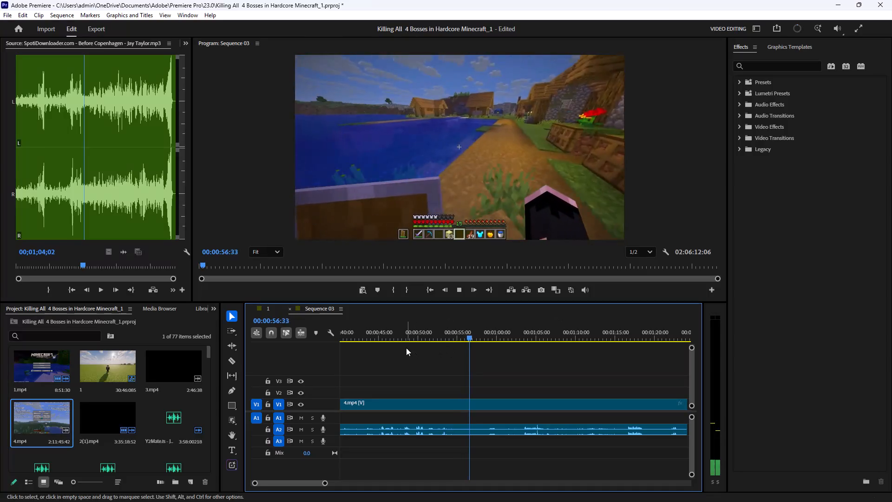
Review the opening flight of 4.mp4 and cut its video and audio at 00:00:23:34, as the player approaches the sandy headland.
drag(408, 336, 255, 359)
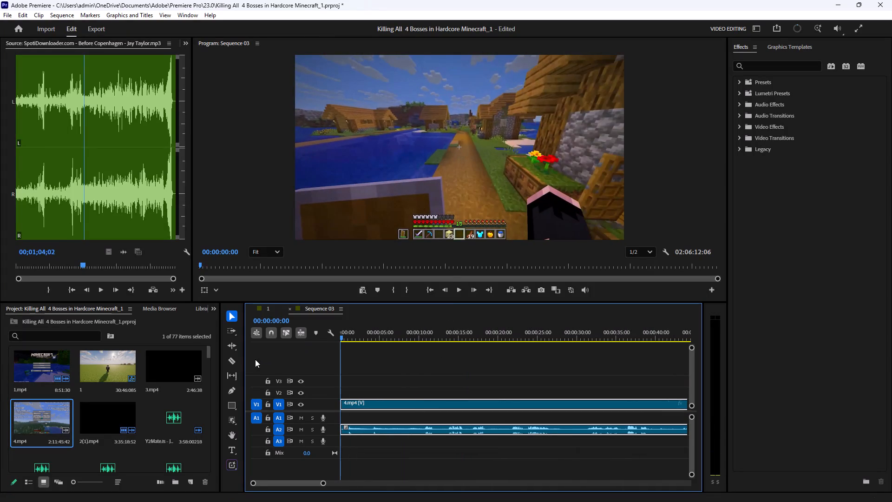
drag(255, 359, 252, 360)
click(457, 290)
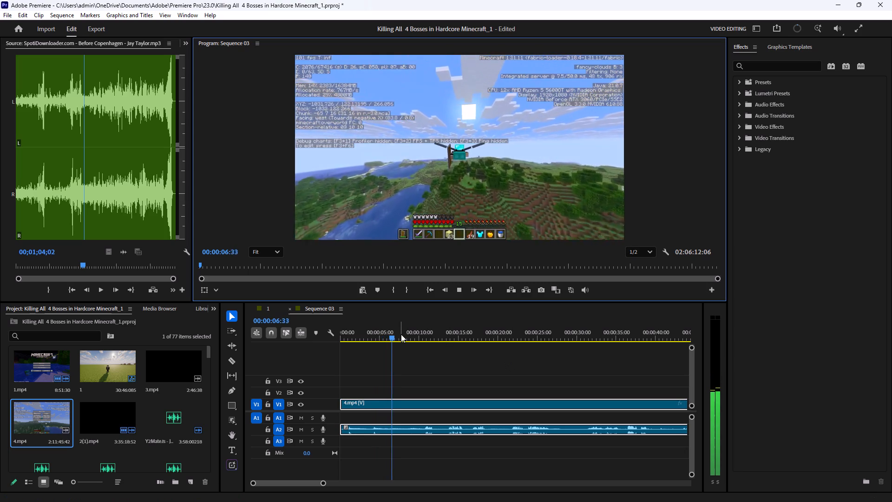
drag(403, 337, 423, 342)
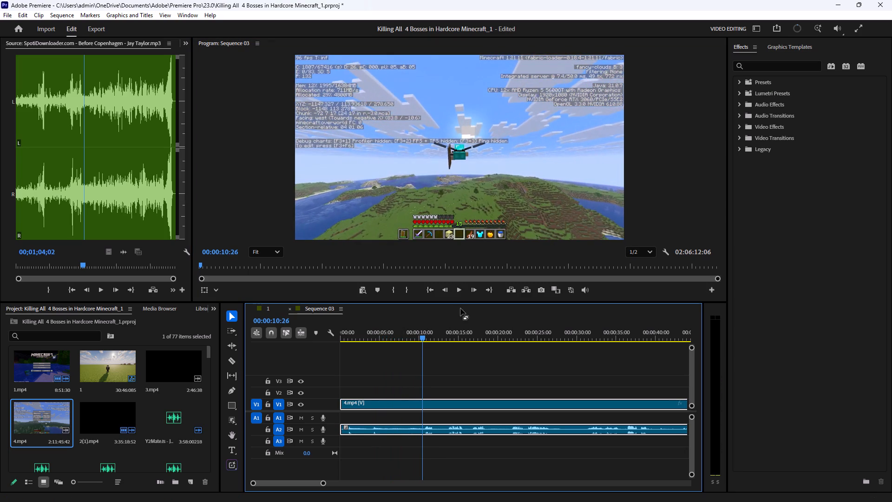
click(456, 286)
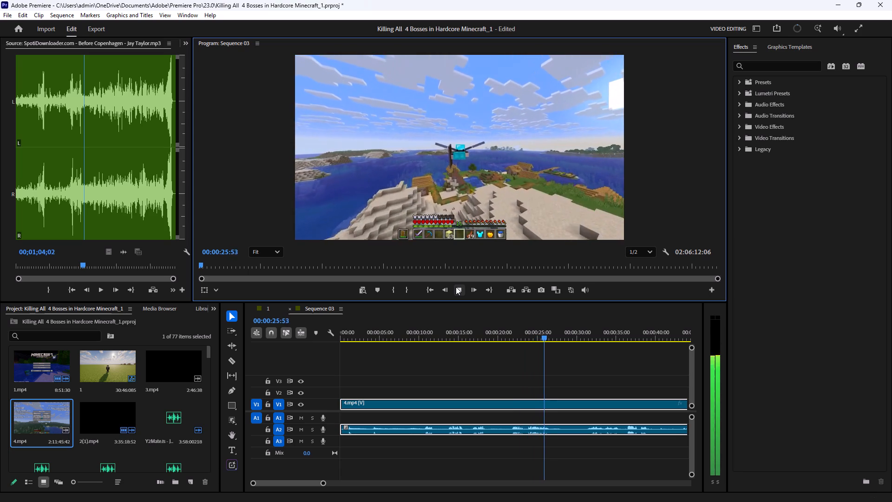
click(456, 287)
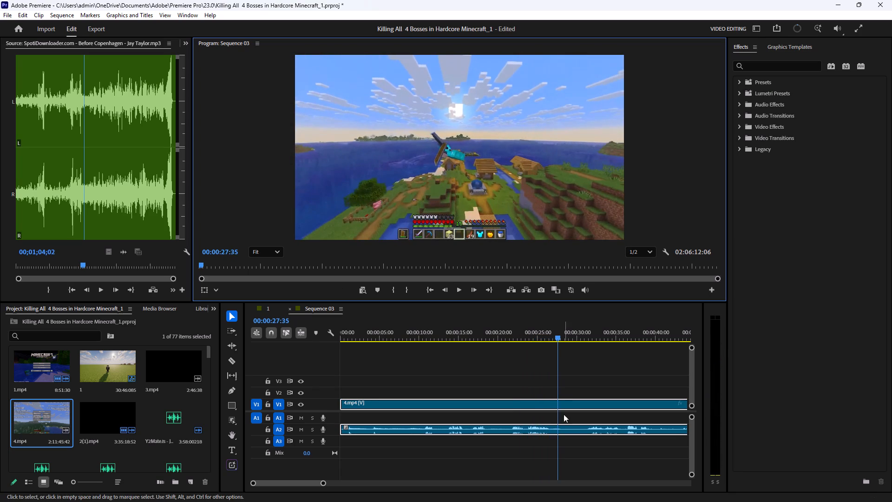
click(513, 338)
click(461, 291)
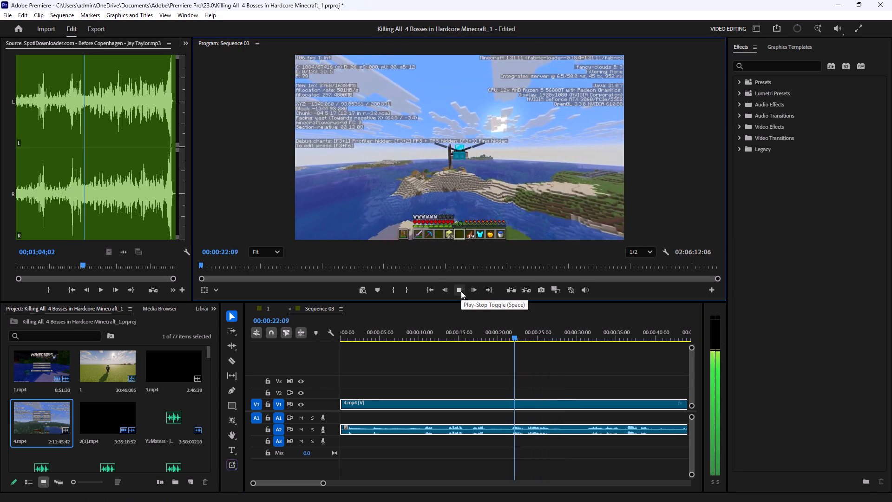
click(461, 291)
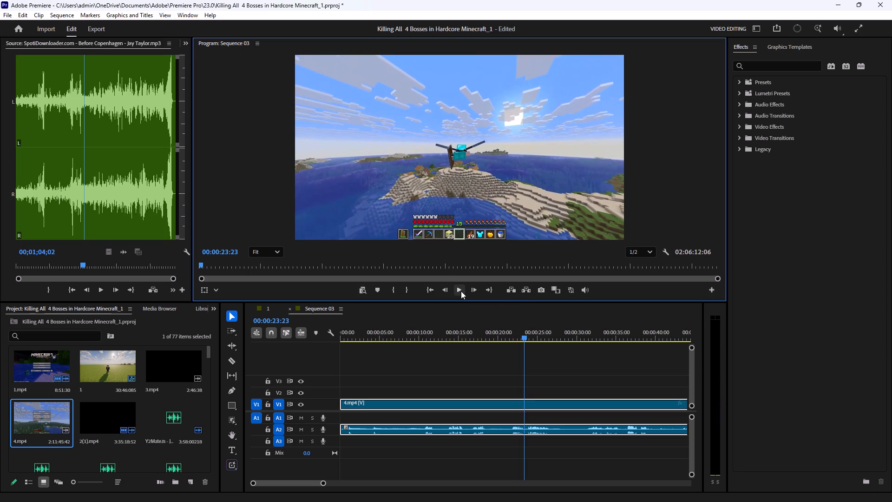
double_click(461, 291)
key(c)
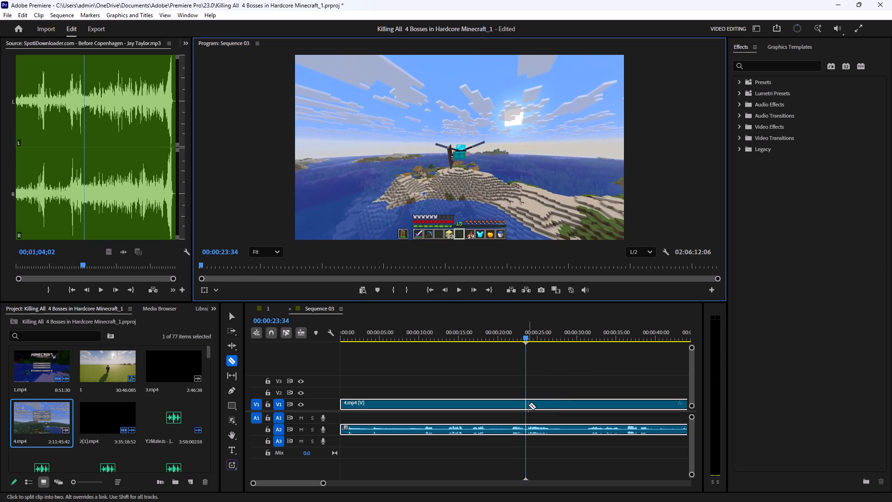
click(528, 405)
Review the 4.mp4 footage following the 00:00:23:34 cut, through the landing, inventory and village scenes up to about 00:00:38.
drag(528, 337, 568, 338)
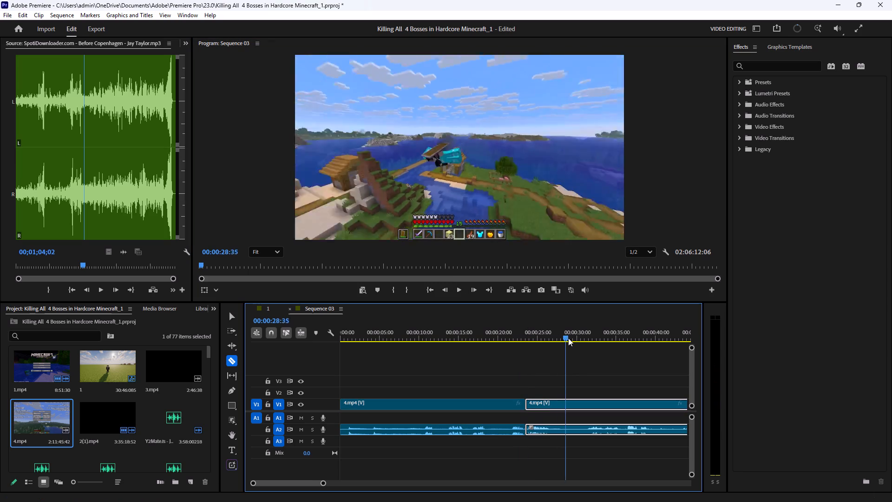
drag(568, 338, 594, 340)
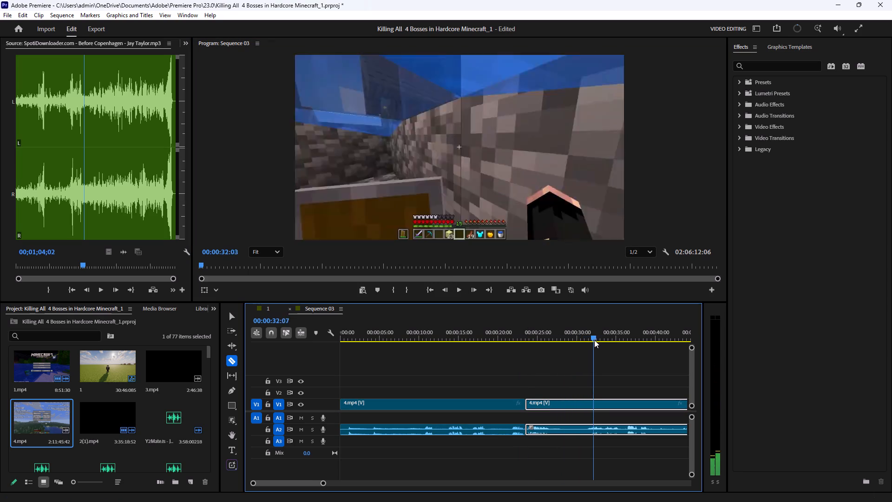
drag(594, 340, 587, 357)
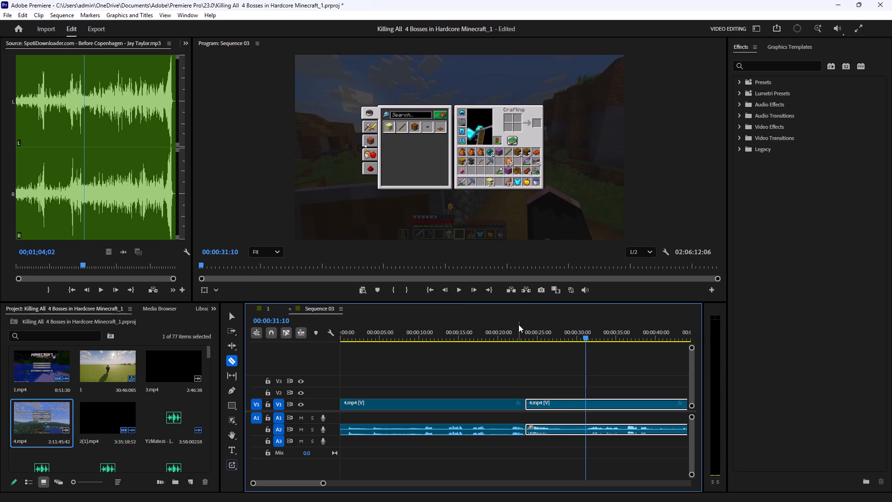
click(464, 293)
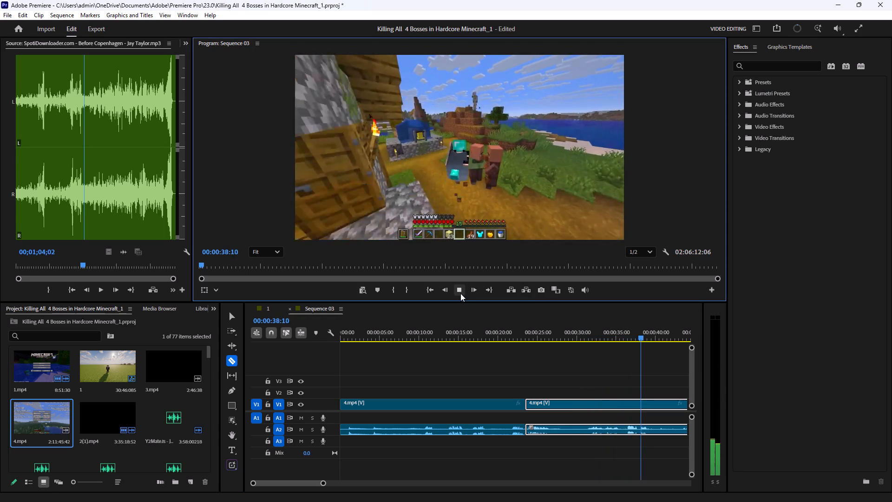
click(460, 293)
drag(305, 482, 274, 489)
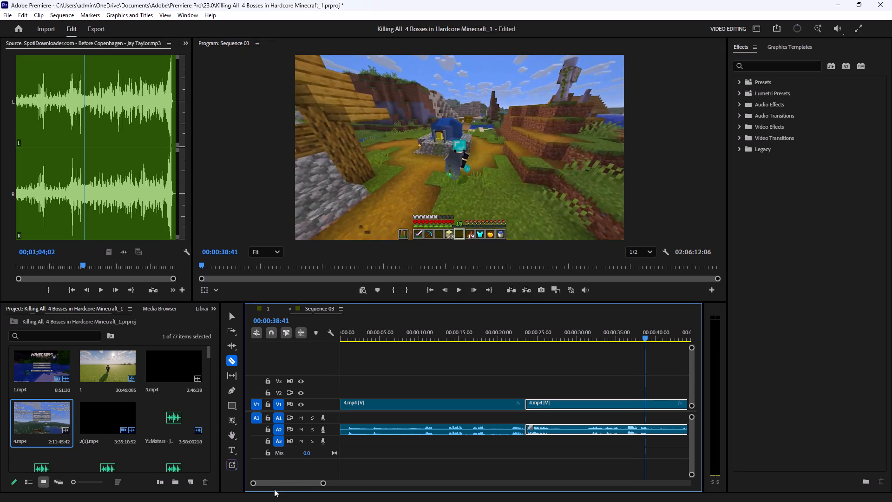
drag(274, 489, 265, 490)
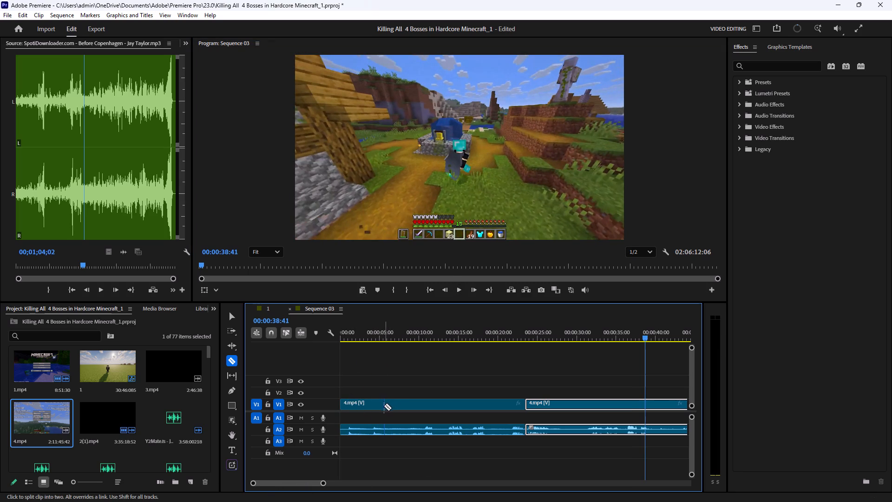
Cut 4.mp4 about 4 seconds from its start, delete that short opening piece and close the gap it leaves.
click(370, 410)
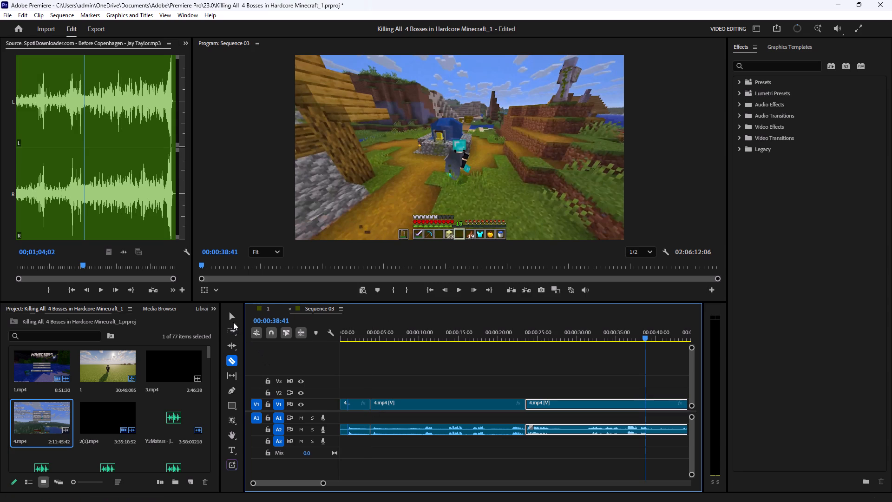
click(233, 309)
click(231, 314)
drag(361, 371, 359, 444)
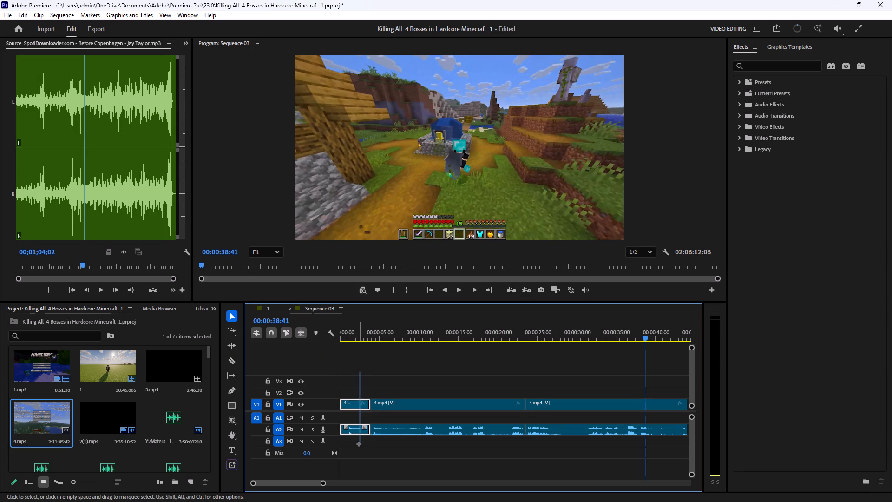
drag(359, 444, 359, 444)
key(BackSpace)
click(358, 405)
key(BackSpace)
Review the shortened flight and village scenes, trim about 21 seconds off the second 4.mp4 clip's start and move it against the first clip.
drag(381, 332, 315, 342)
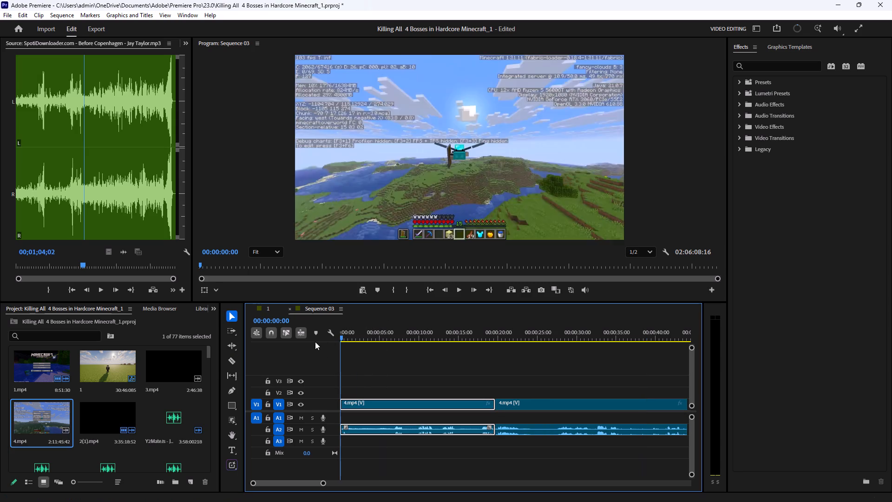
drag(315, 342, 314, 343)
click(459, 288)
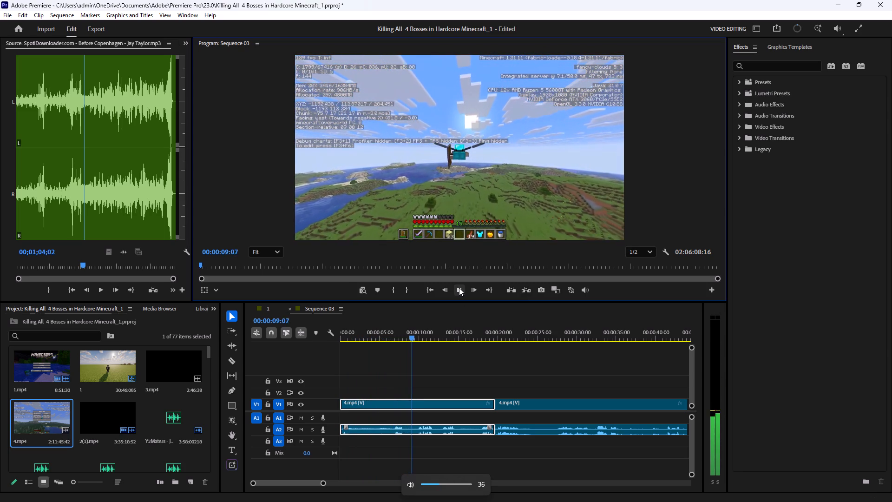
click(497, 366)
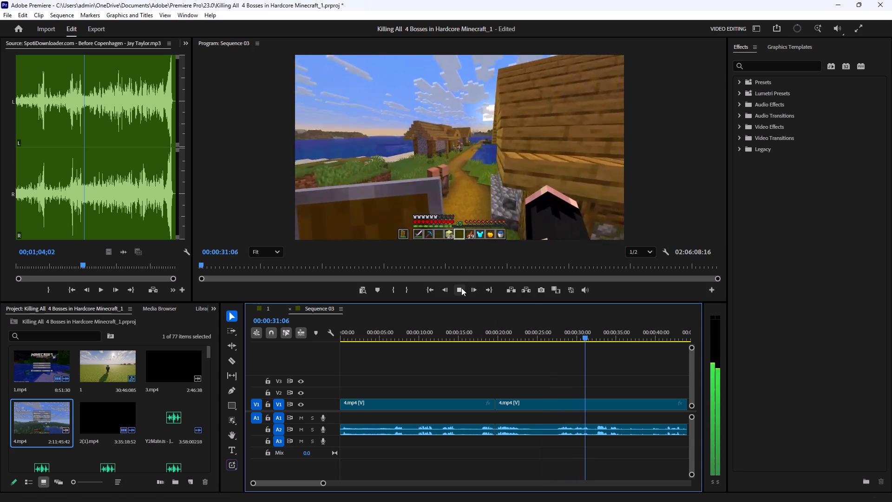
click(461, 288)
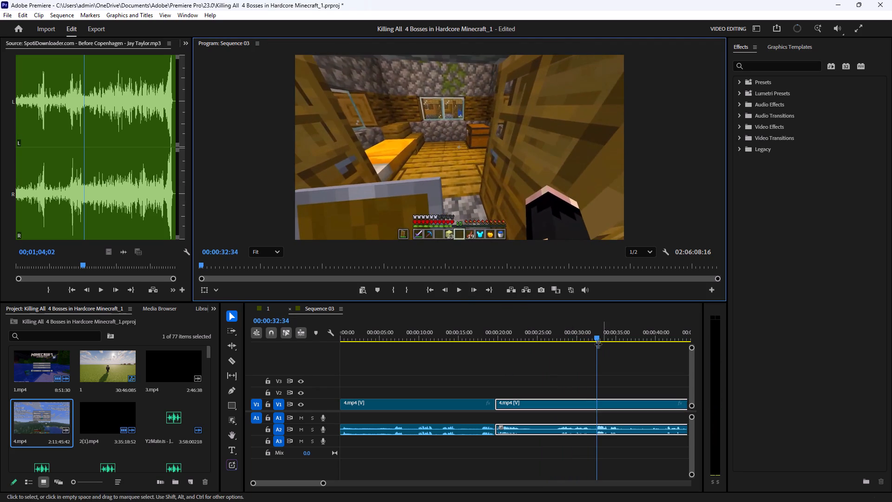
drag(596, 340, 621, 345)
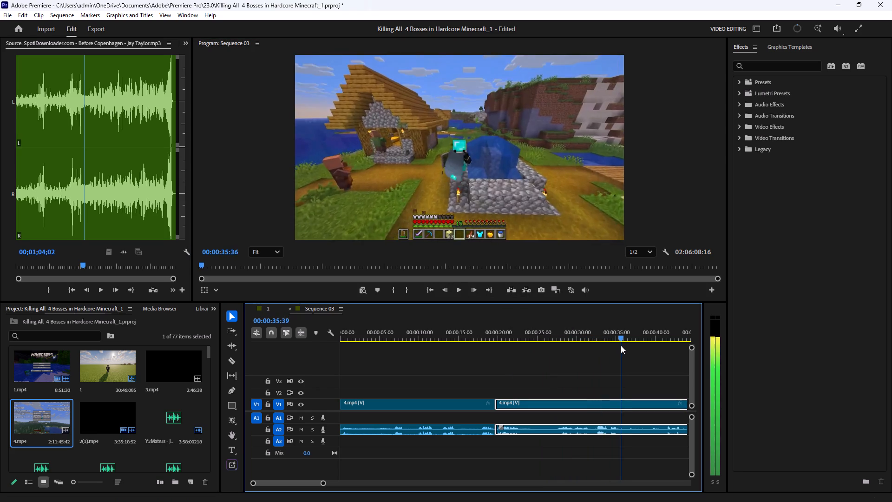
drag(621, 345, 633, 345)
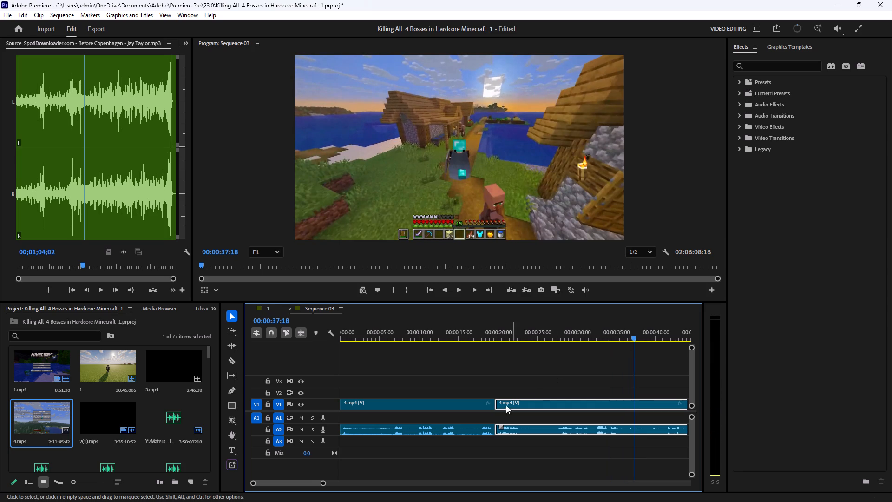
drag(496, 406, 668, 402)
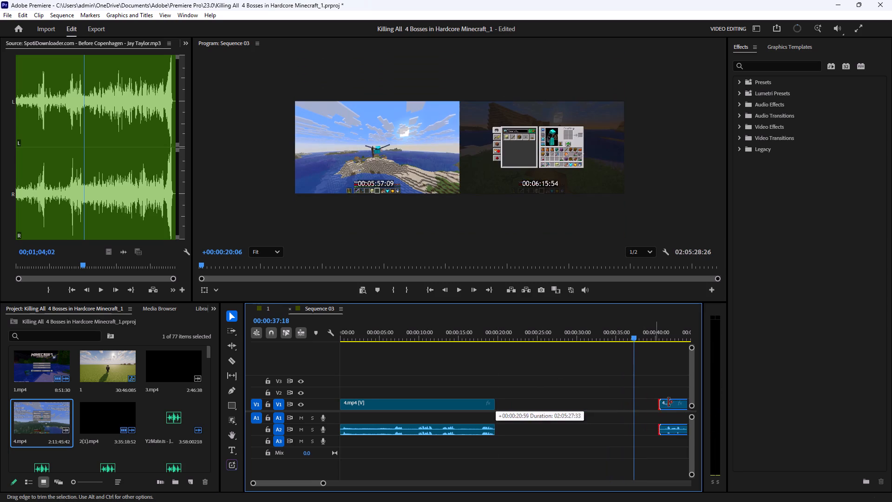
drag(668, 402, 659, 400)
drag(669, 401, 501, 412)
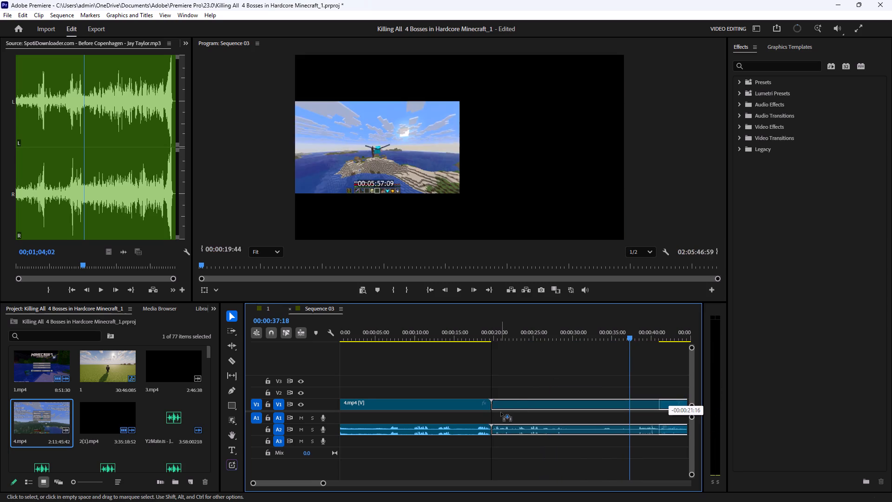
drag(501, 412, 501, 412)
Play across the join between the two 4.mp4 clips, from about 00:00:19 to 00:00:26, to check the cut.
click(488, 335)
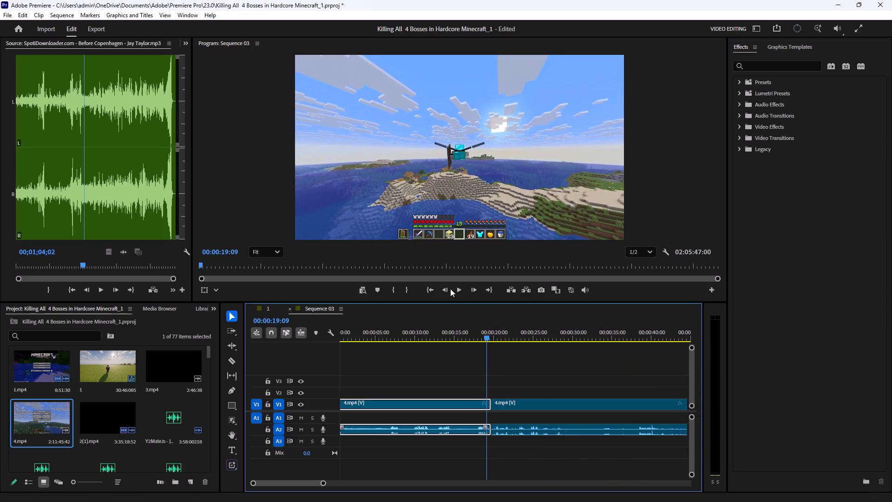
click(459, 291)
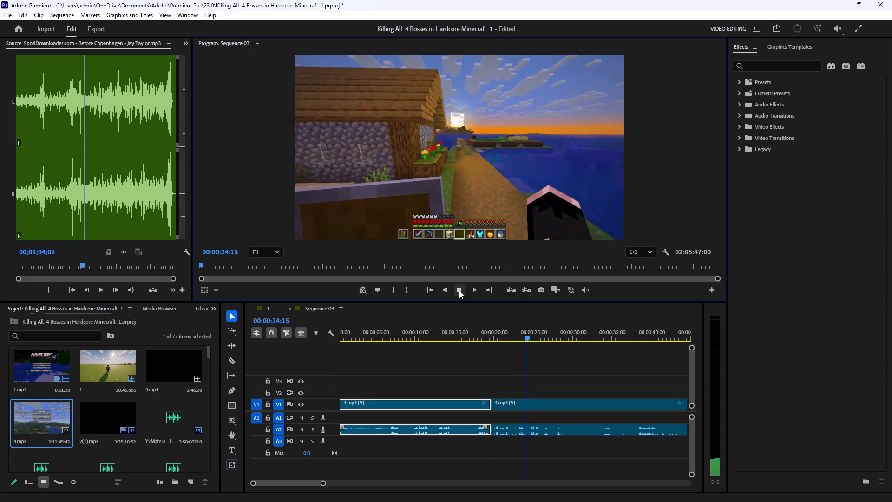
click(459, 291)
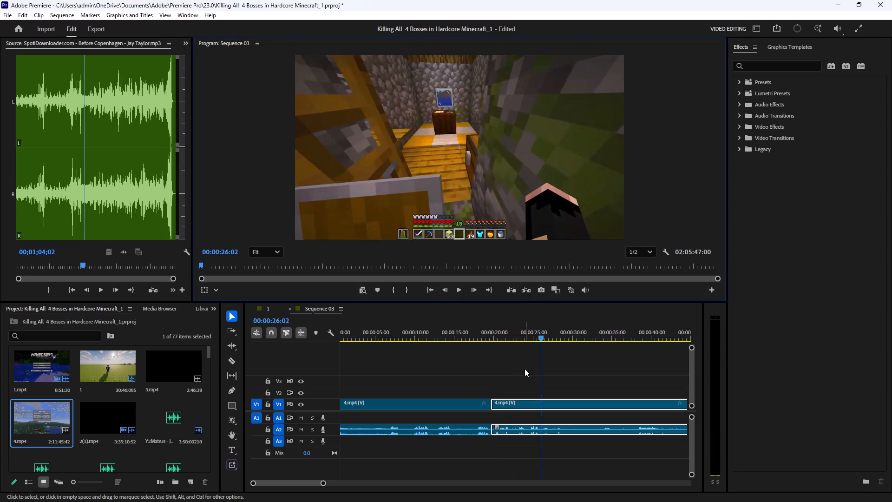
Review the second 4.mp4 clip from about 00:00:37 to 00:01:29, covering the village, bed and shulker box scenes.
drag(551, 333, 636, 341)
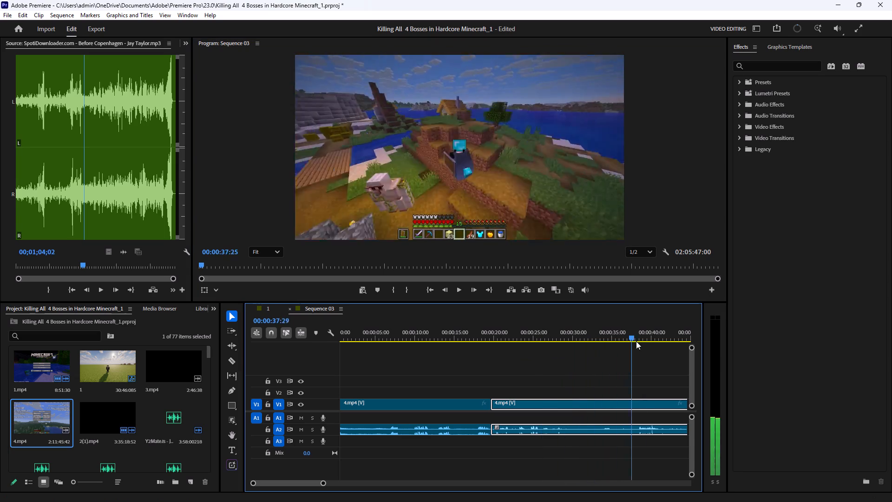
drag(636, 341, 637, 350)
click(459, 287)
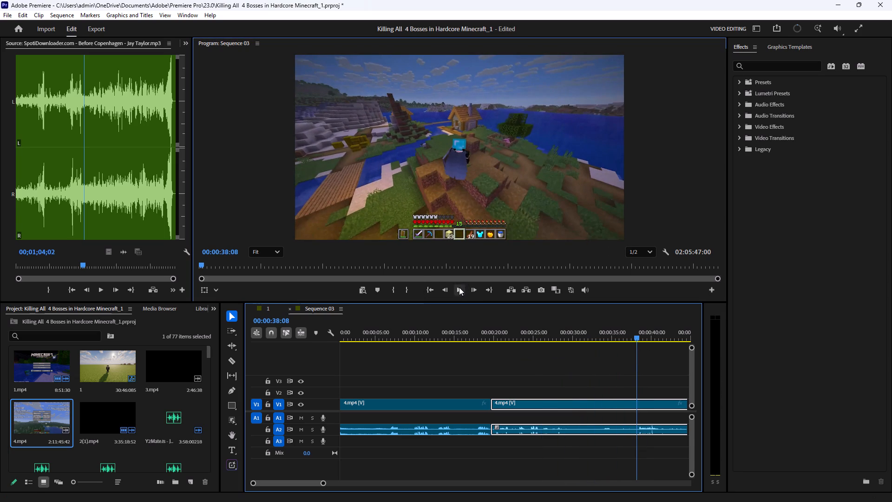
click(527, 367)
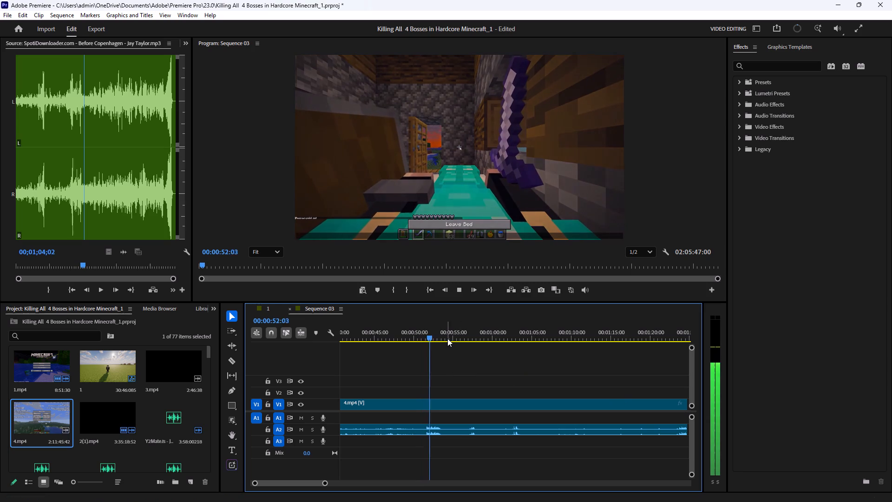
drag(447, 338, 687, 357)
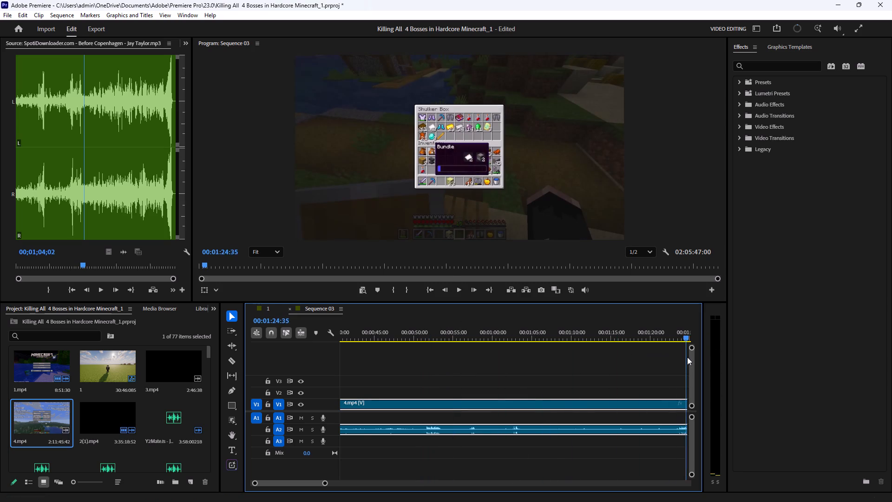
drag(687, 357, 374, 376)
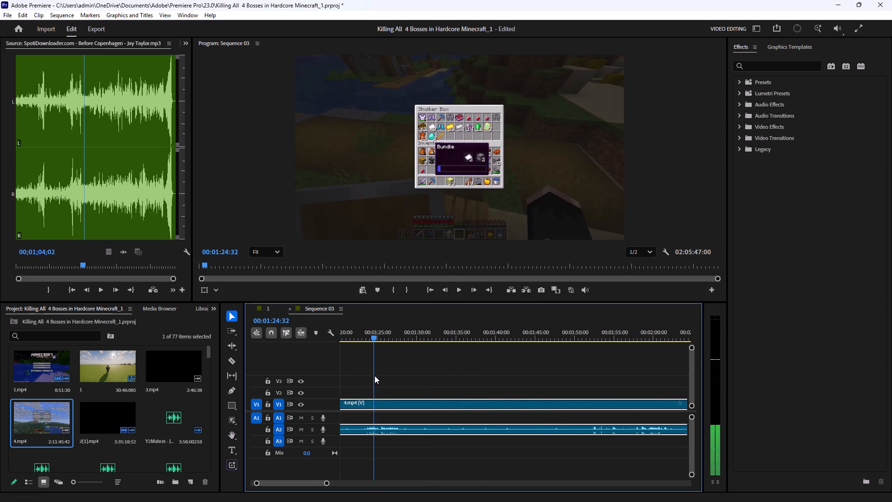
drag(374, 376, 359, 375)
click(458, 286)
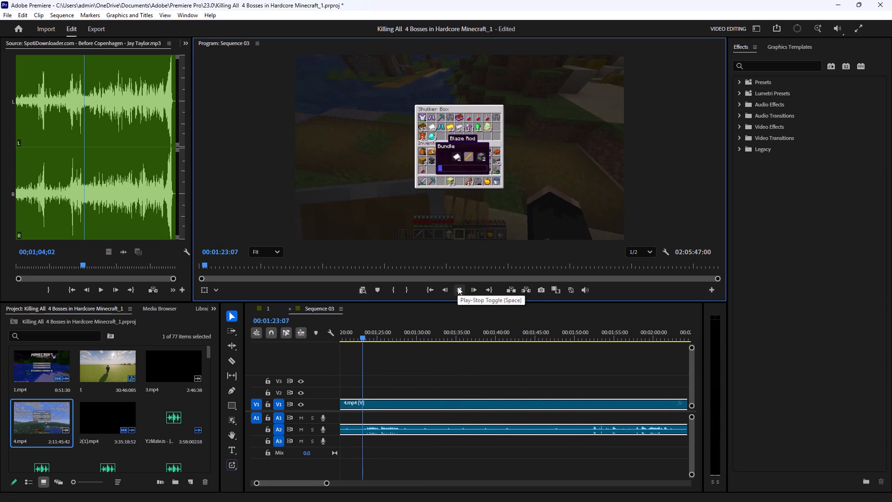
click(443, 379)
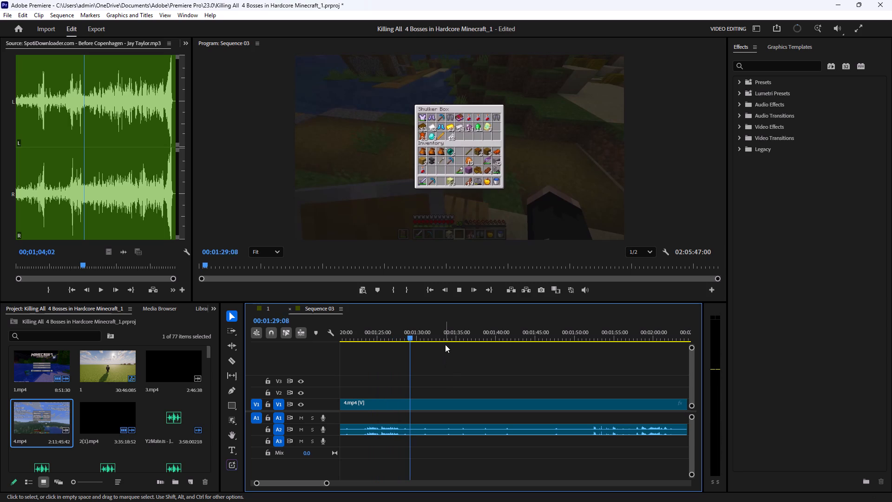
Review the 4.mp4 footage from about 00:01:52 to 00:03:14, covering the village path, sandy slopes and inventory scenes.
drag(459, 333, 593, 342)
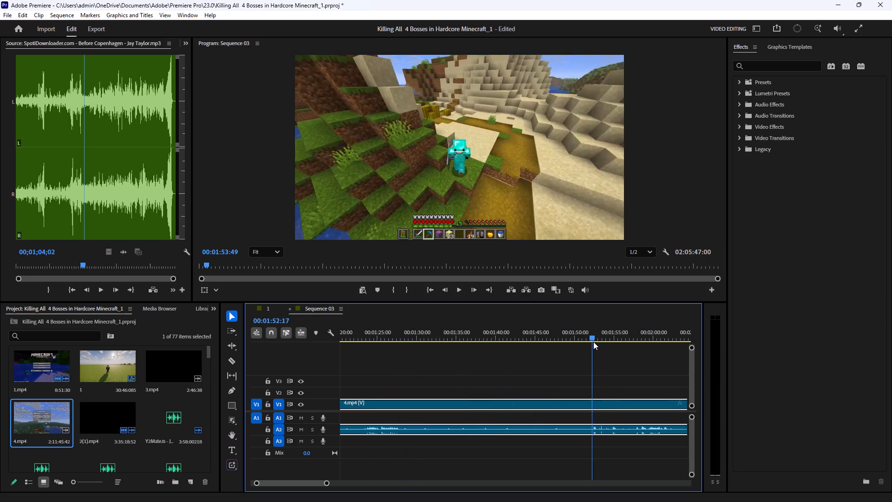
drag(593, 342, 589, 344)
click(458, 293)
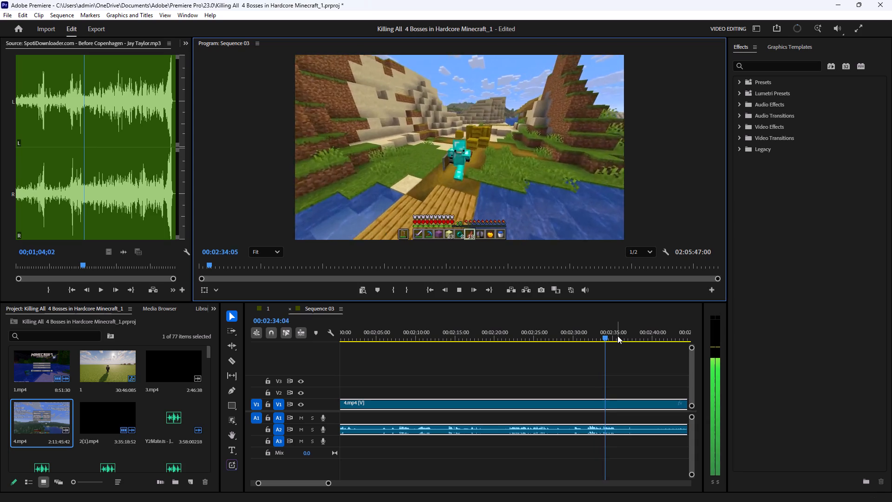
drag(618, 336, 665, 334)
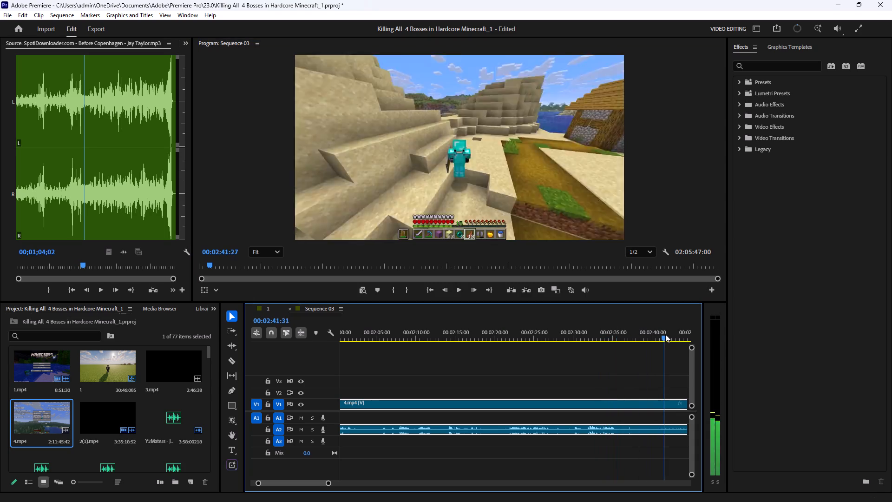
drag(665, 334, 694, 335)
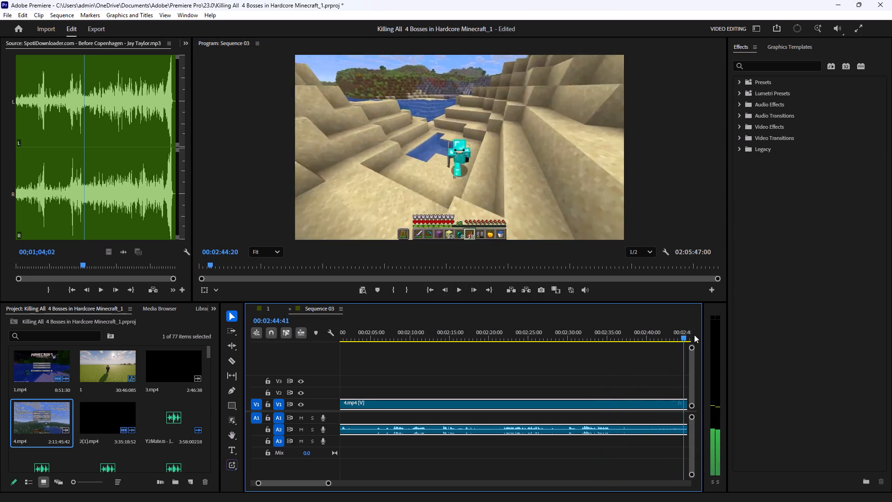
drag(694, 335, 515, 357)
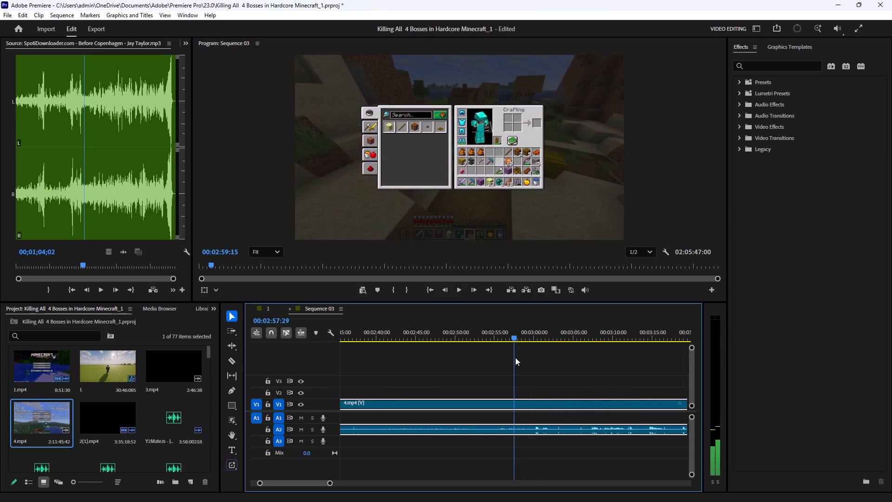
drag(515, 357, 528, 361)
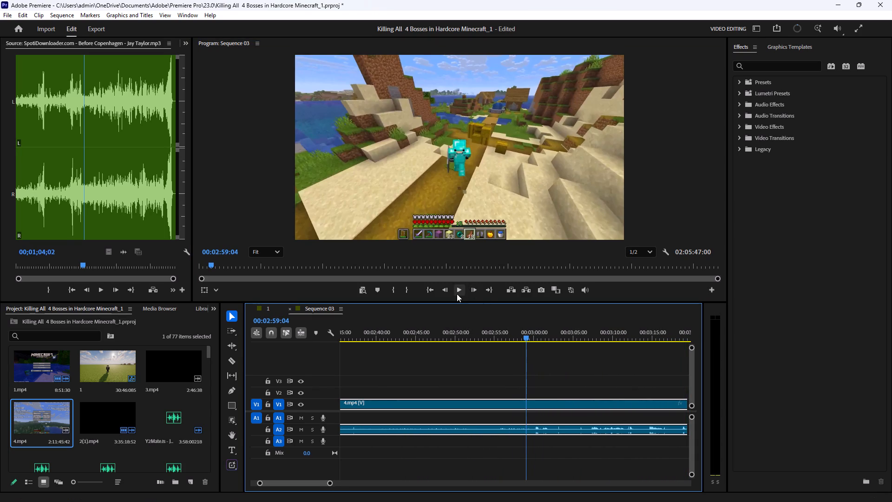
click(457, 294)
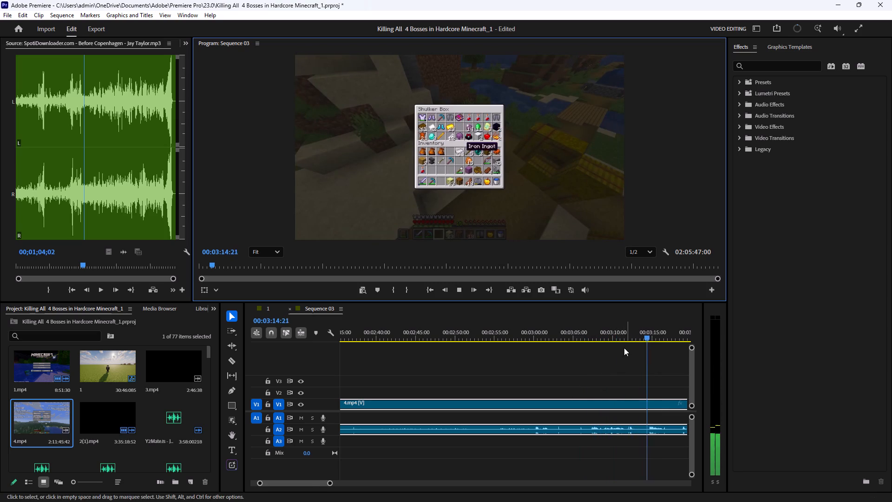
Review the 4.mp4 footage from about 00:03:18 to 00:04:36, covering the walk into the village and the wood chopping at the house.
click(305, 482)
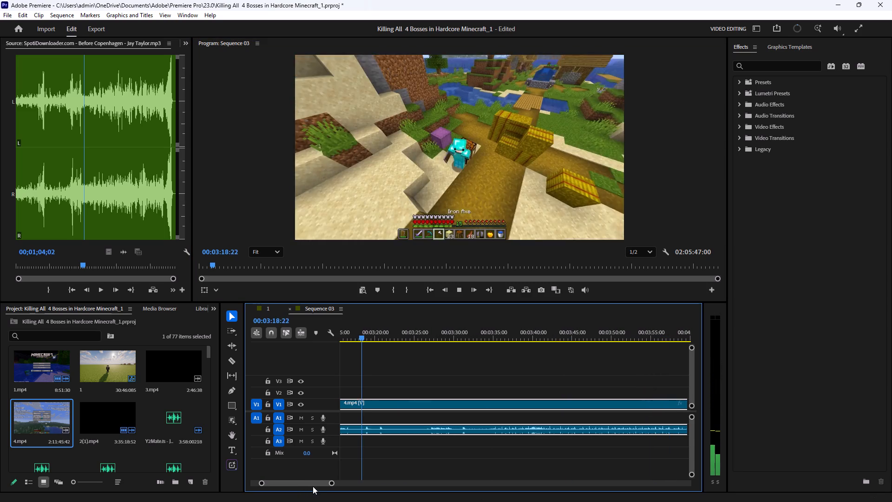
drag(379, 337, 387, 337)
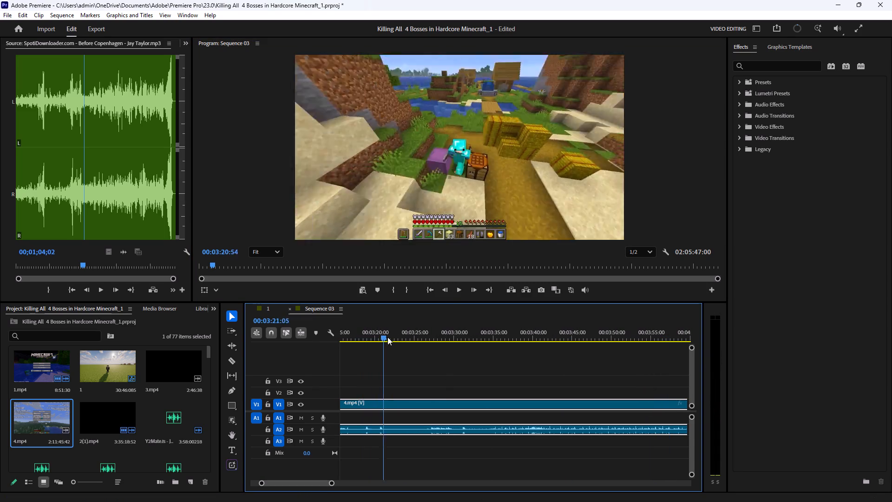
drag(387, 337, 431, 349)
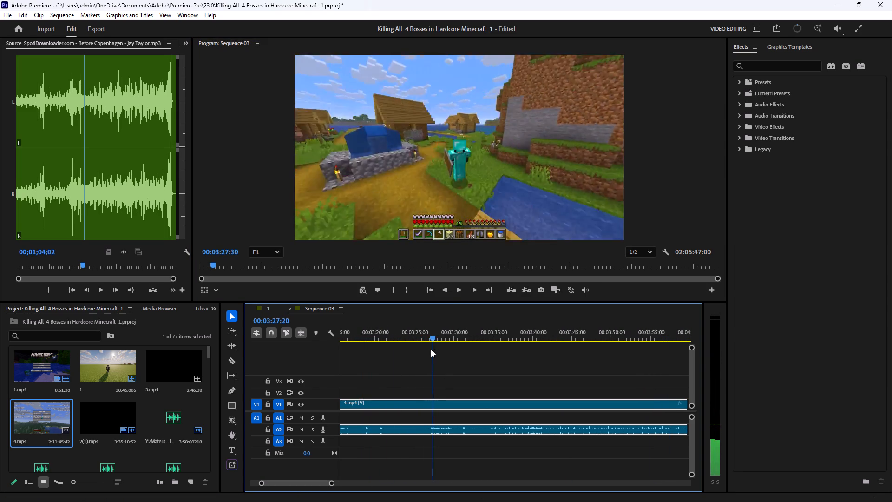
drag(431, 349, 430, 351)
click(457, 291)
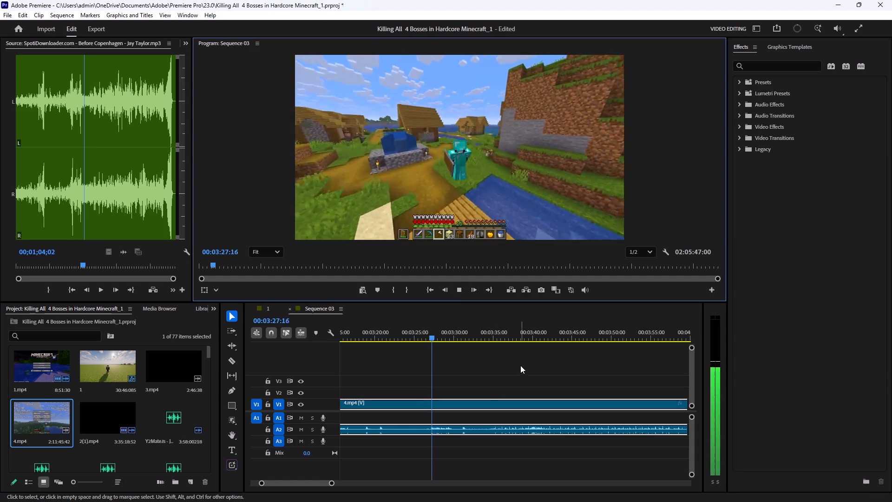
click(520, 365)
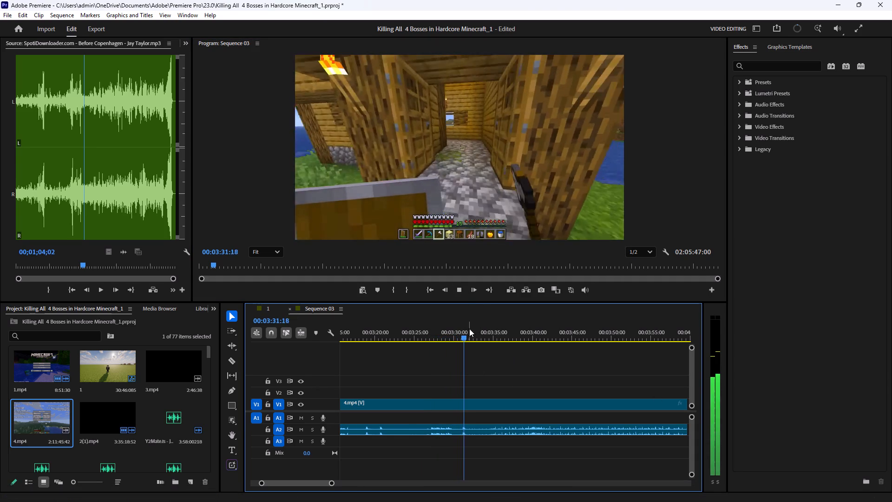
drag(485, 340, 535, 344)
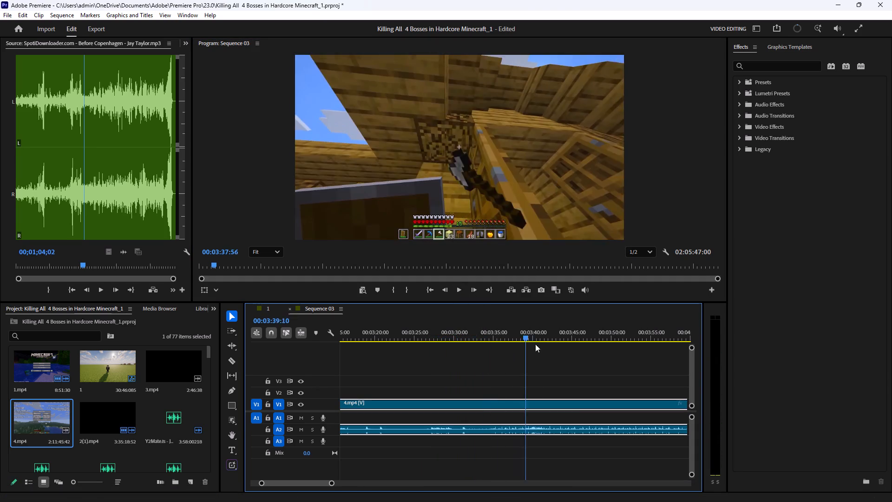
drag(535, 344, 603, 364)
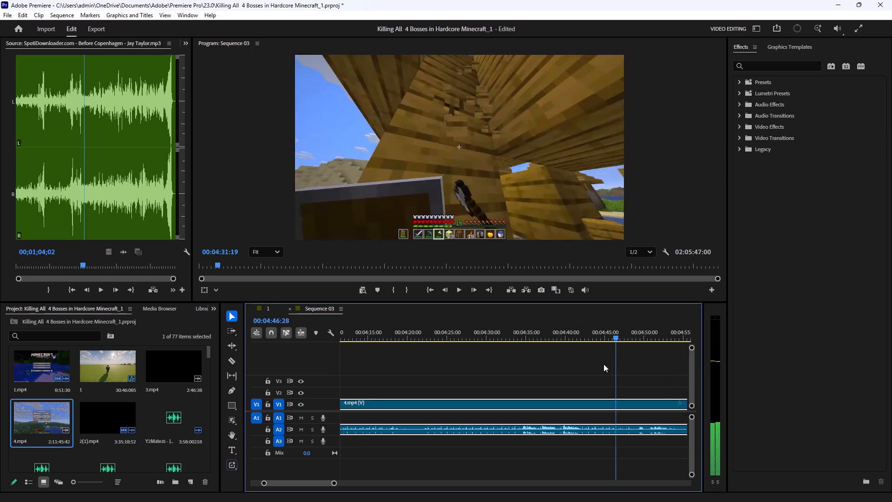
drag(603, 364, 520, 382)
click(456, 294)
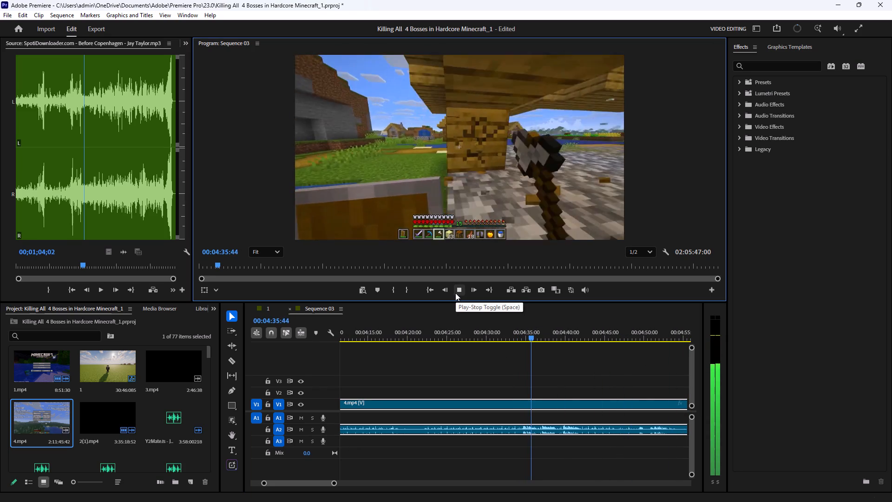
click(455, 293)
Review the 4.mp4 footage from about 00:04:44 to 00:05:44, from the wood chopping through the return run to the enchanting table scene.
drag(557, 336, 604, 339)
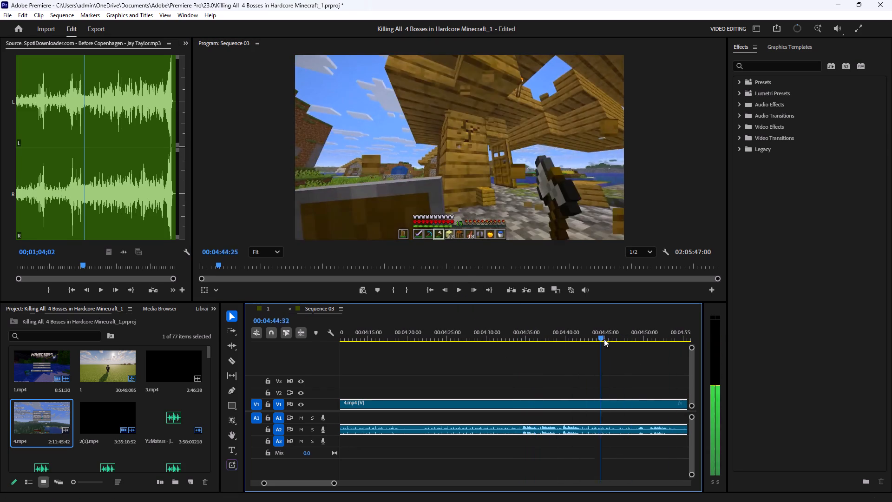
drag(604, 339, 695, 345)
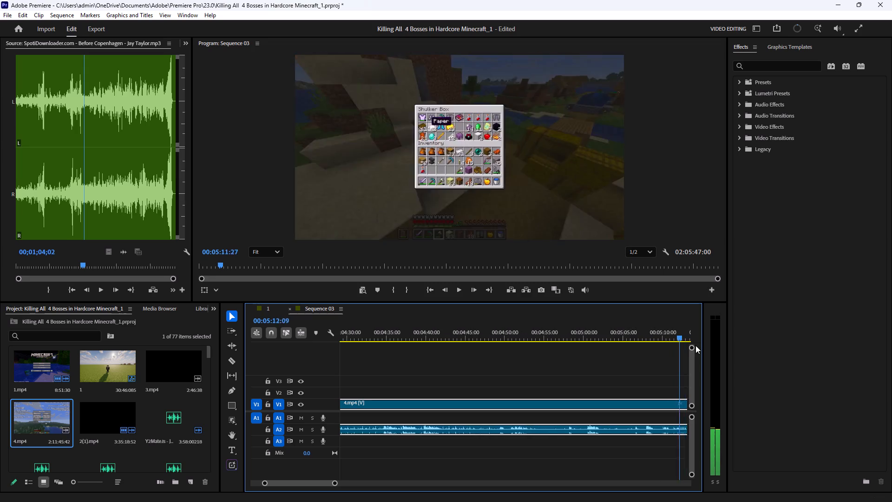
drag(695, 345, 457, 351)
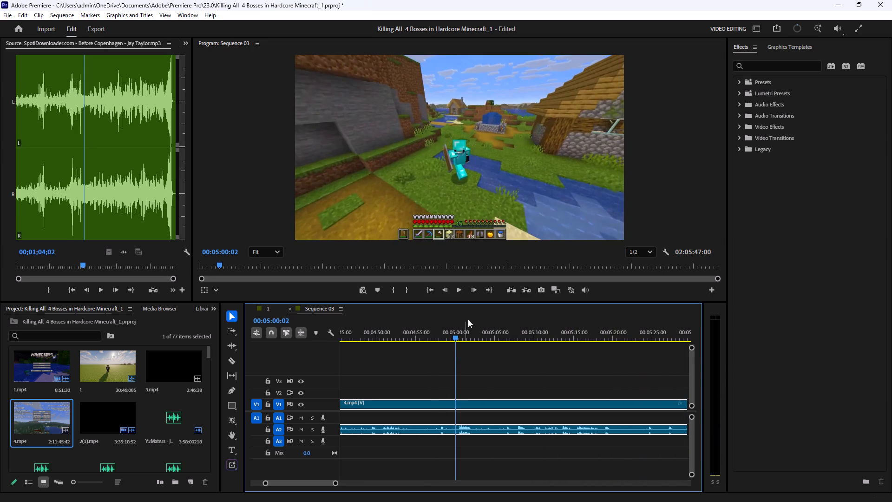
click(455, 288)
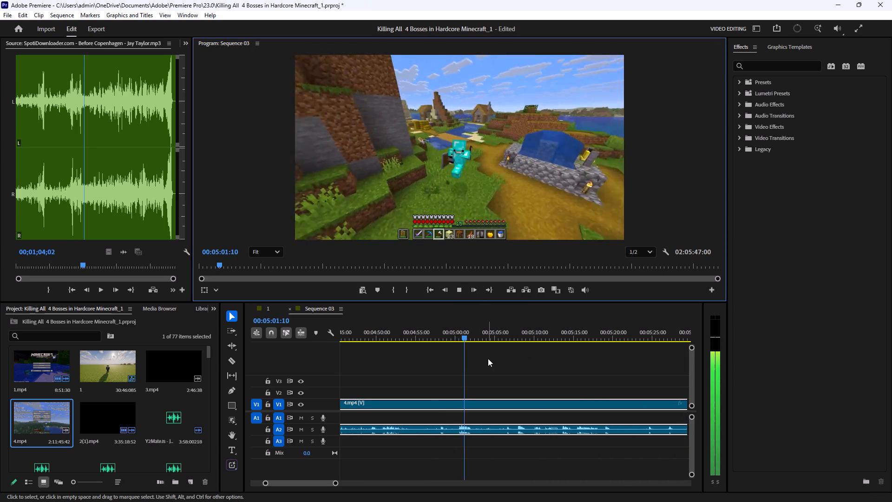
click(488, 358)
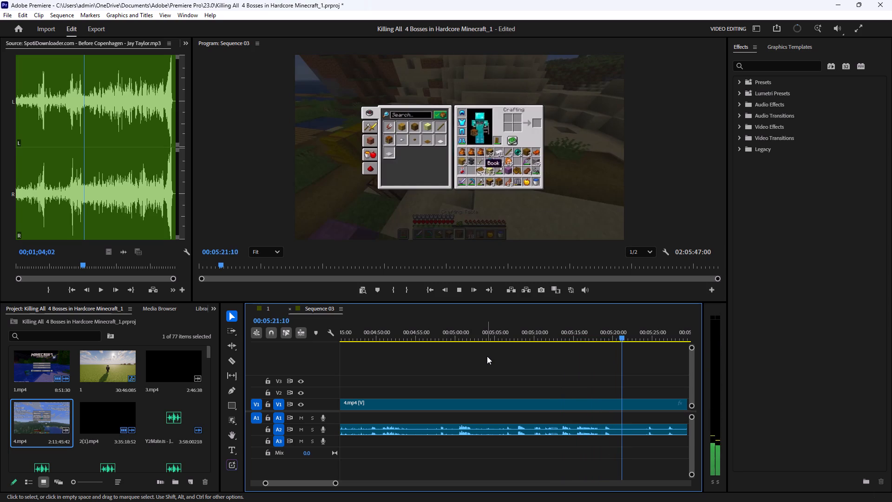
click(460, 294)
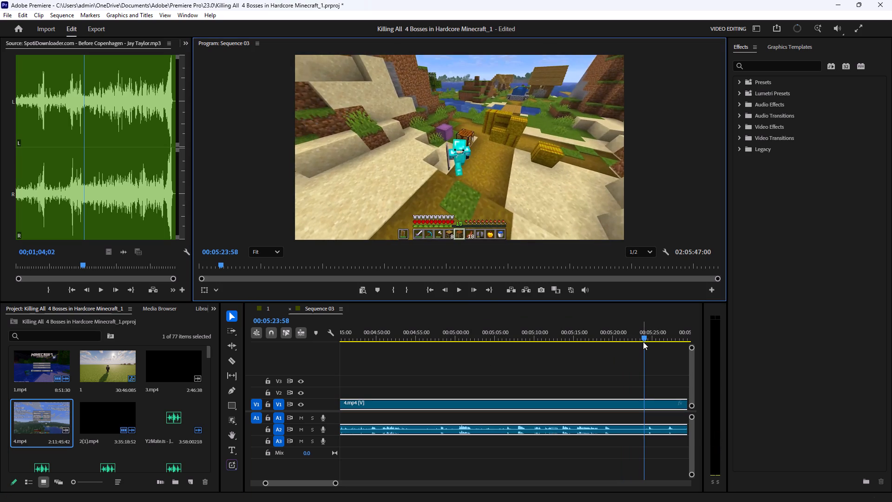
click(318, 485)
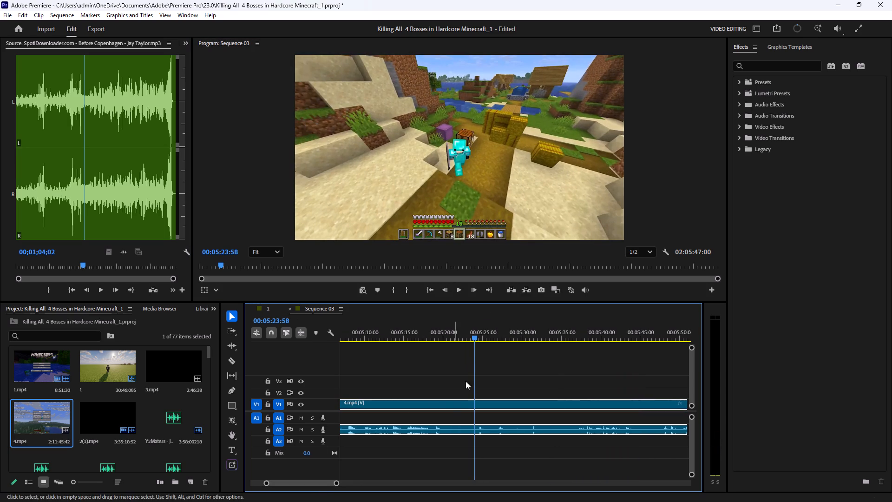
drag(478, 340, 538, 344)
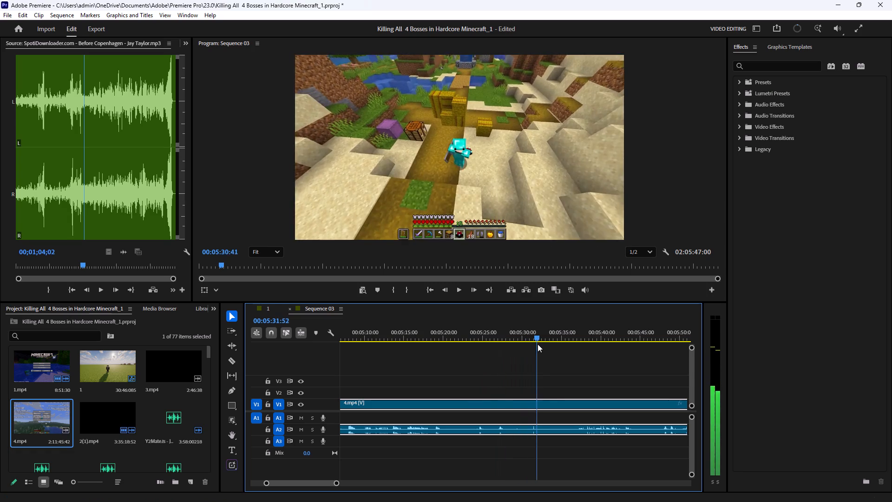
drag(538, 344, 577, 348)
click(452, 286)
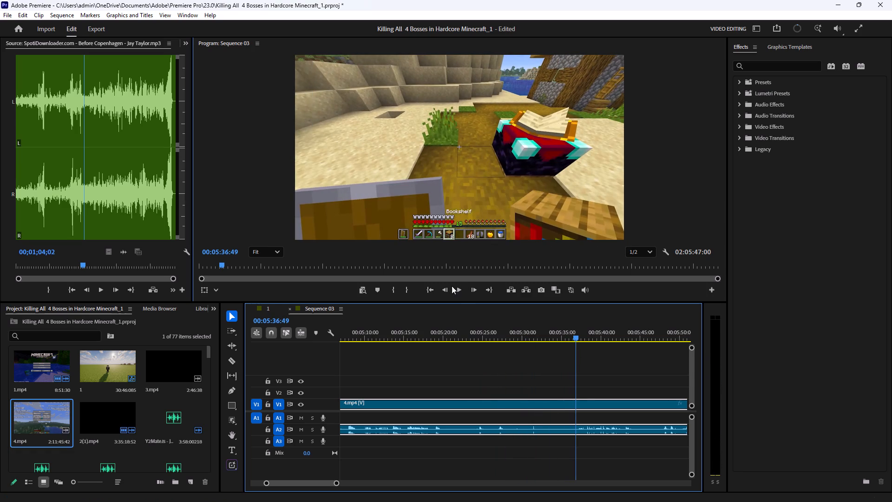
click(455, 287)
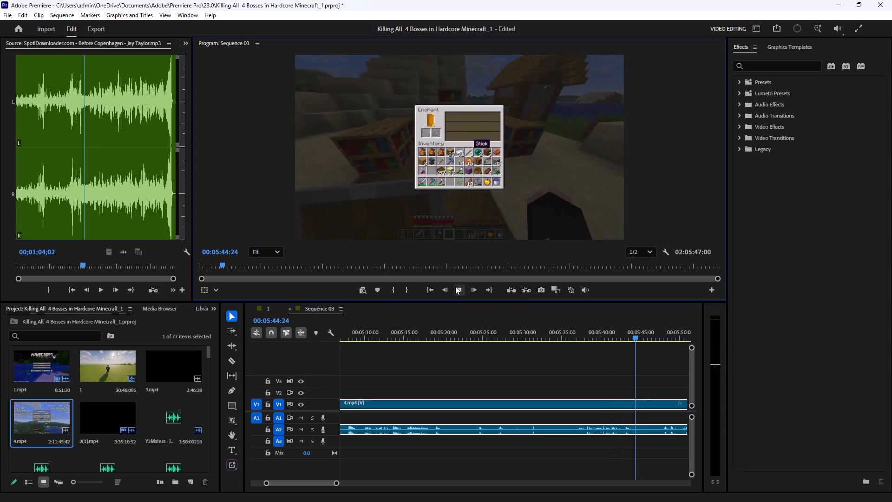
Review the 4.mp4 footage from about 00:05:46 to 00:07:01, covering the enchanting table and inventory scenes.
click(322, 482)
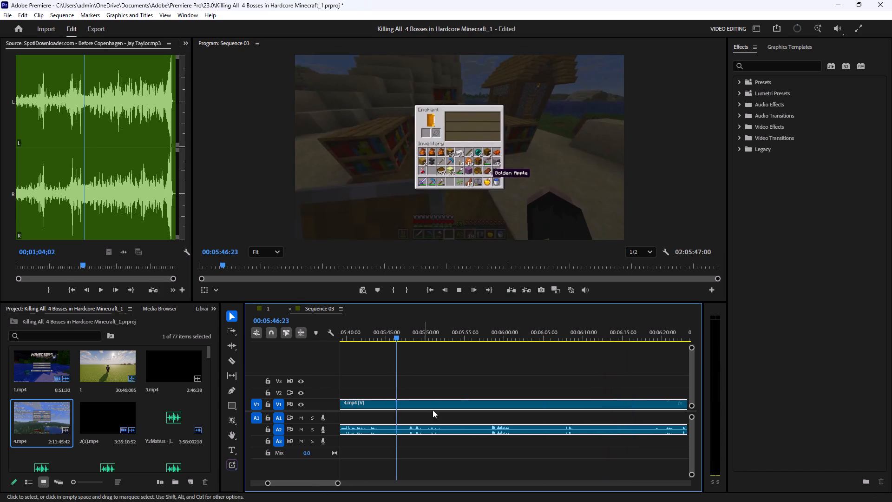
drag(407, 337, 490, 350)
click(460, 291)
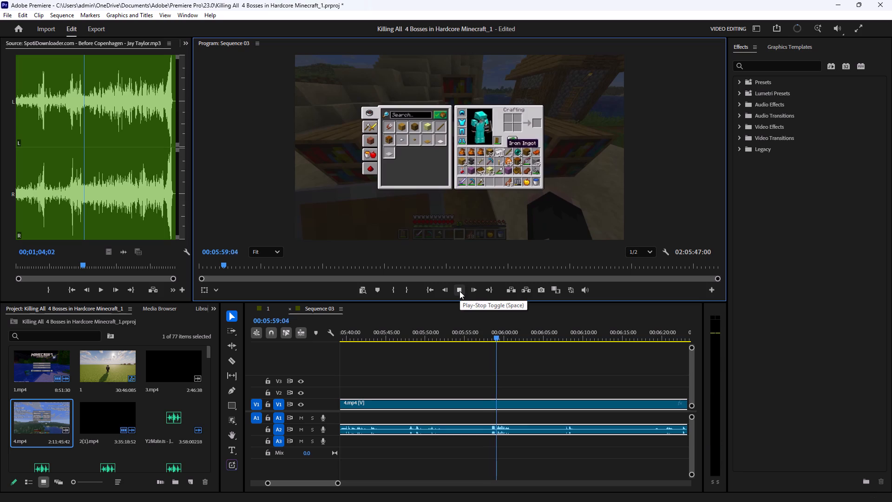
click(459, 291)
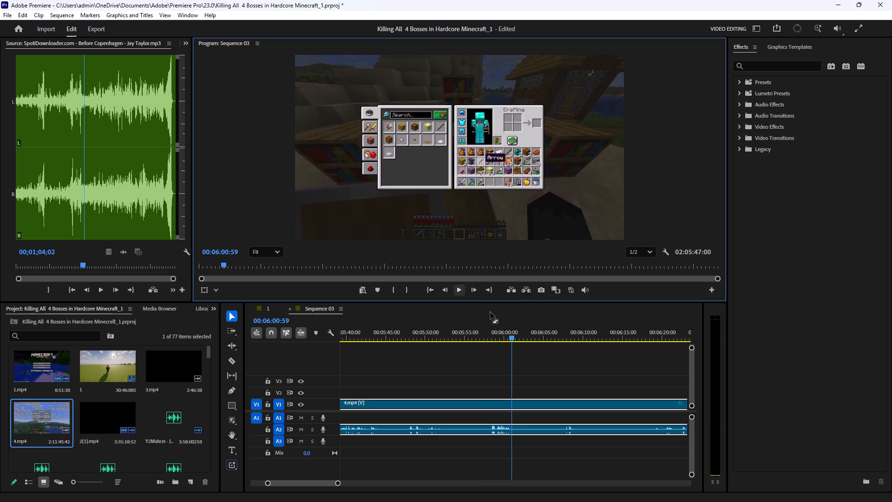
drag(530, 341, 685, 353)
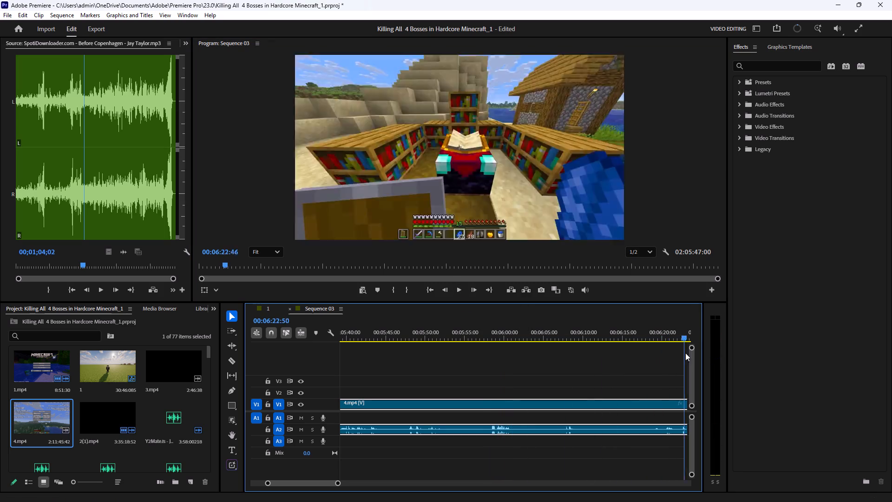
drag(685, 353, 378, 375)
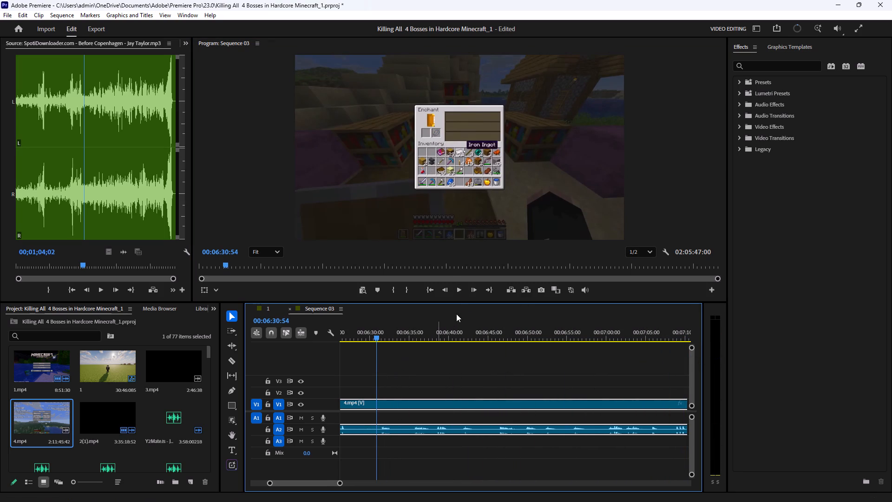
click(455, 286)
click(493, 381)
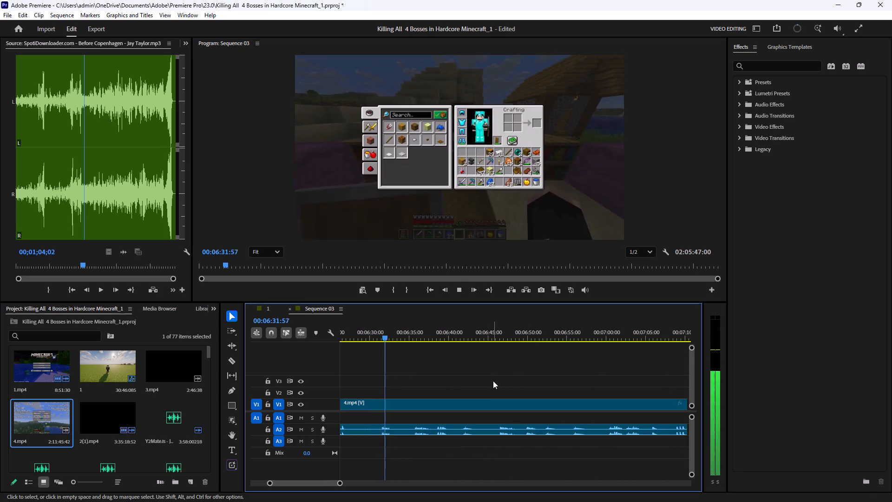
drag(412, 341, 446, 343)
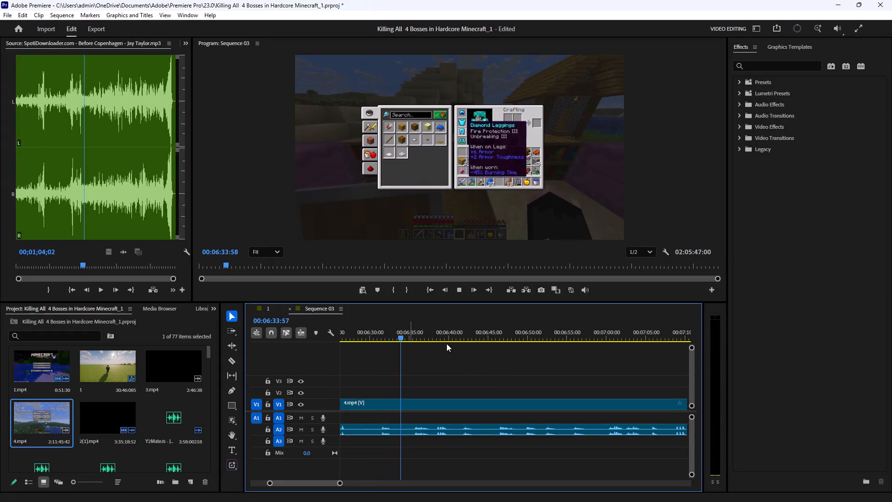
drag(446, 343, 455, 345)
drag(426, 337, 548, 344)
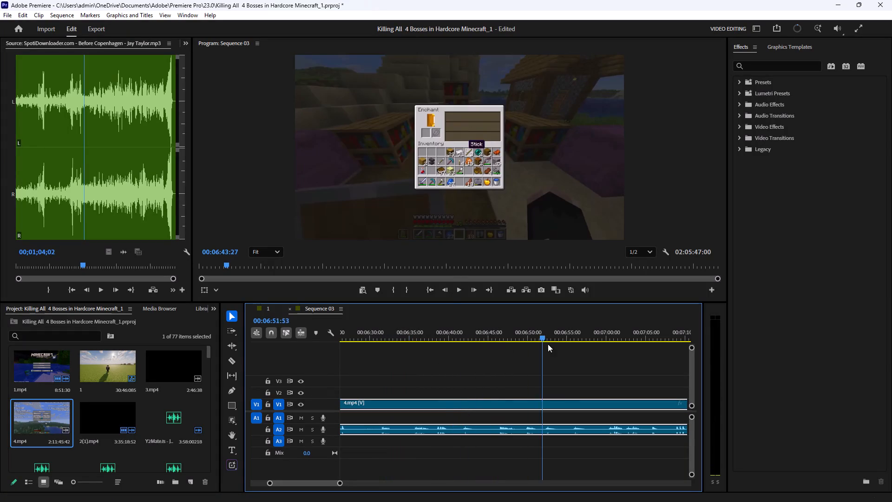
drag(548, 344, 603, 347)
click(464, 292)
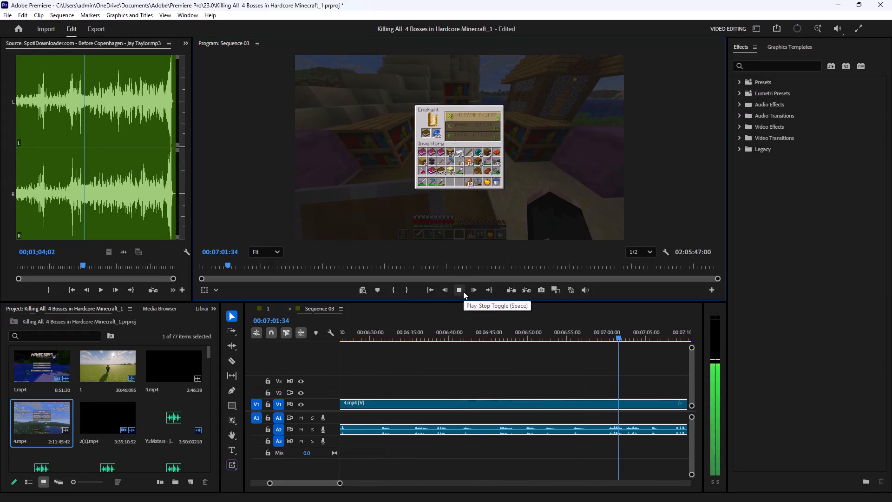
Review the 4.mp4 footage from about 00:07:01 to 00:10:15, from the anvil and bookshelf scenes to the stop on the village path.
click(525, 368)
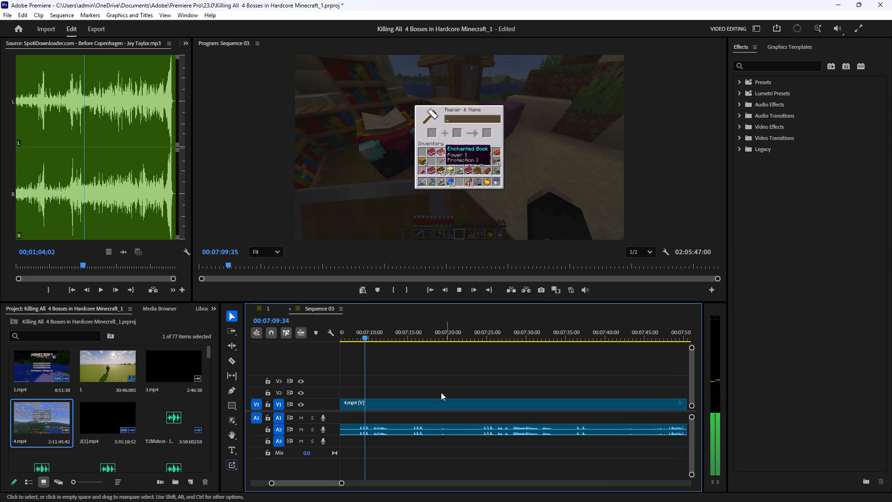
drag(394, 335, 481, 336)
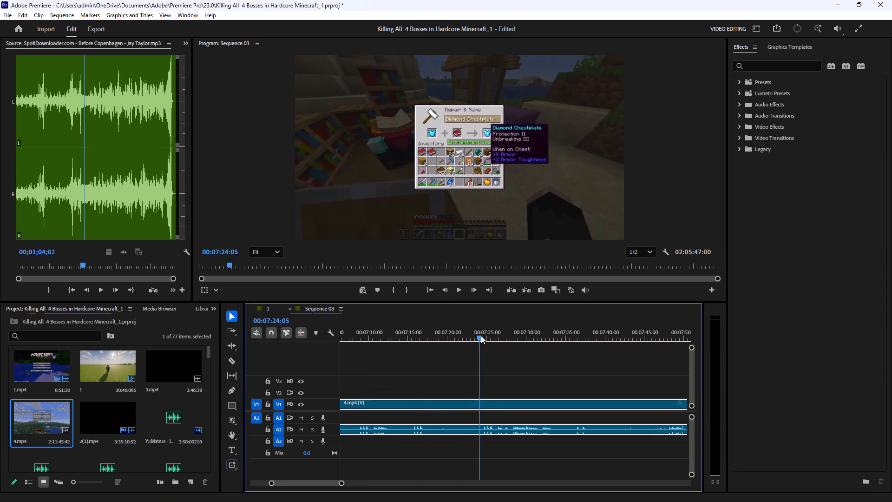
click(460, 289)
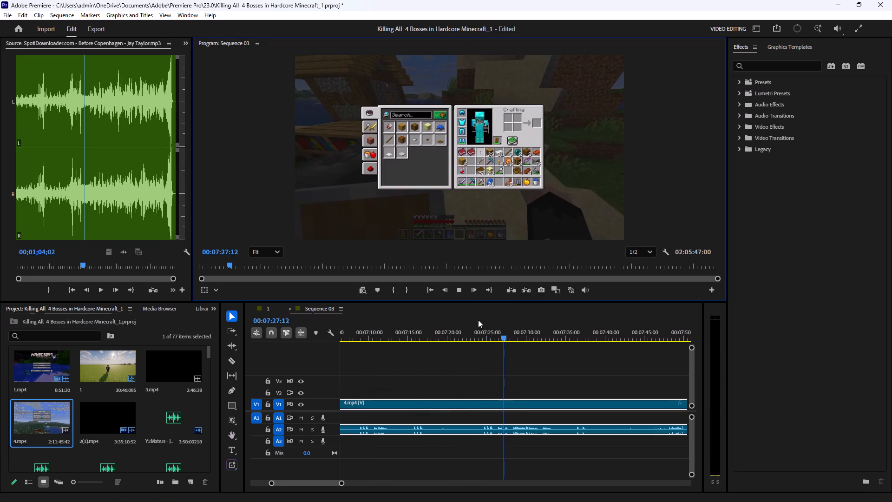
drag(522, 338, 603, 341)
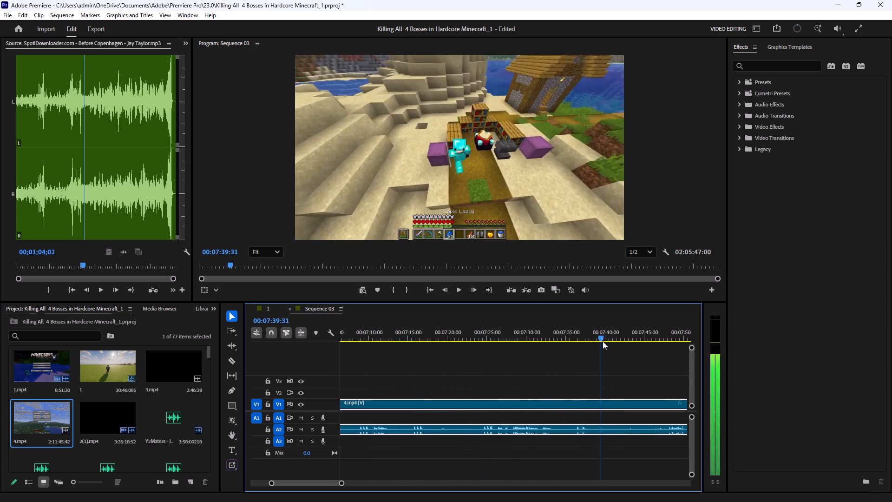
drag(603, 341, 673, 344)
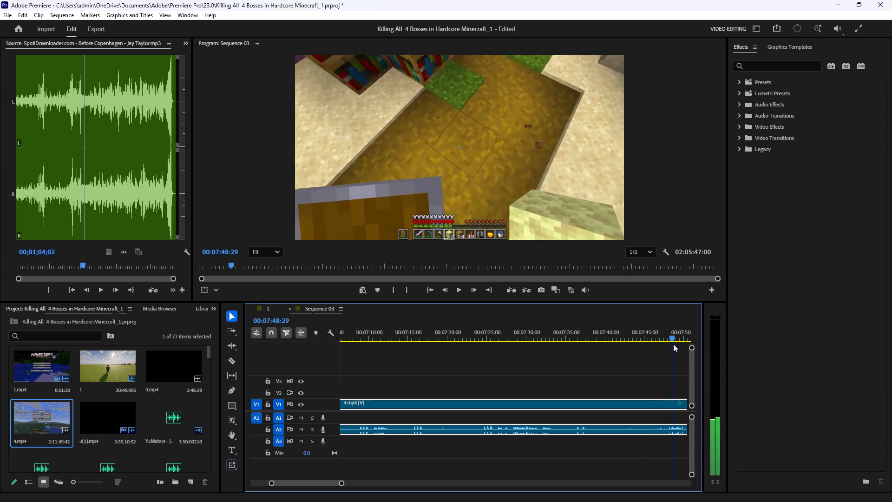
drag(673, 344, 676, 352)
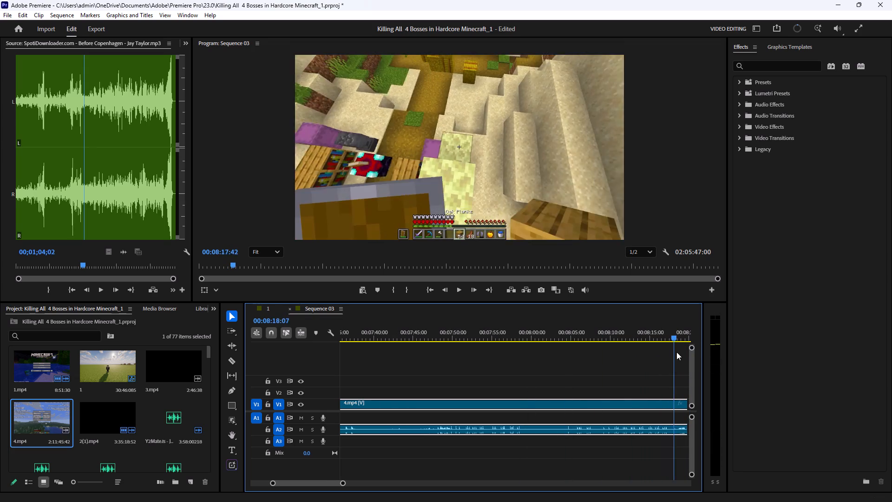
drag(676, 352, 464, 376)
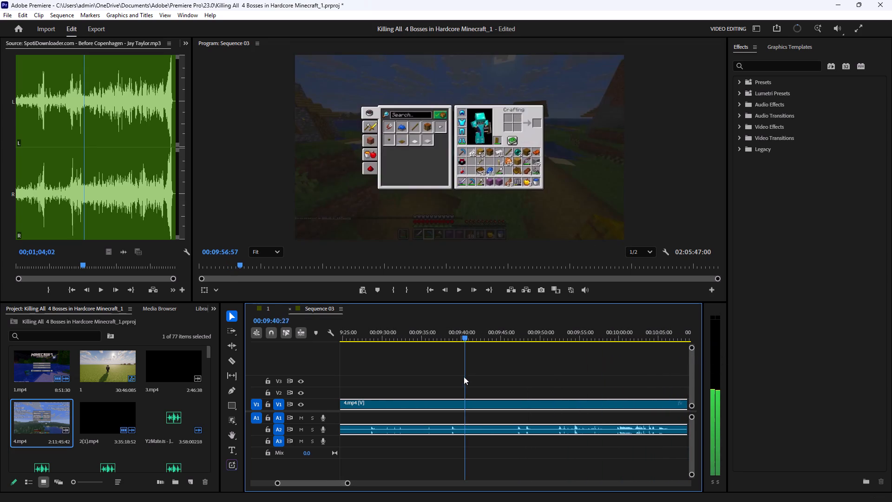
drag(464, 376, 515, 376)
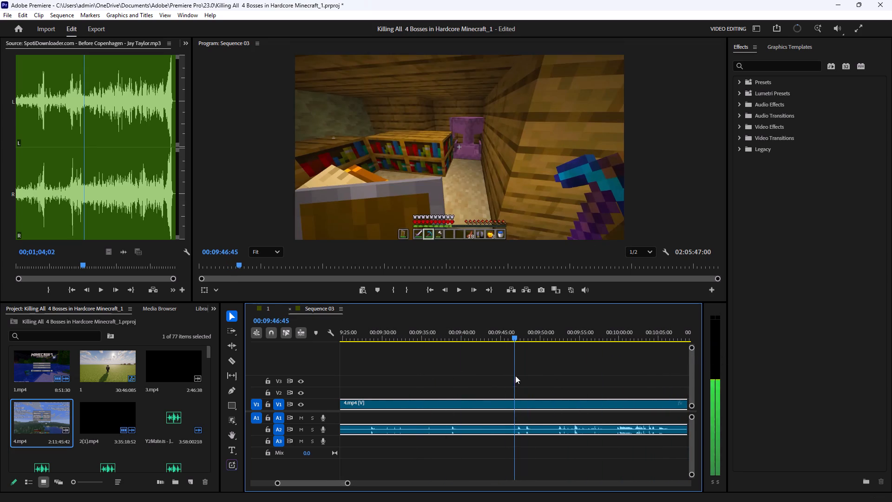
drag(515, 376, 515, 376)
click(458, 291)
click(578, 365)
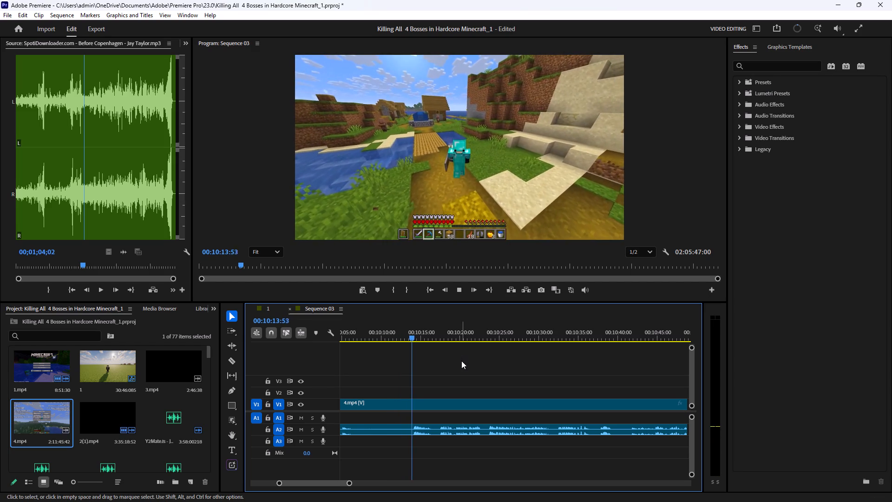
click(462, 362)
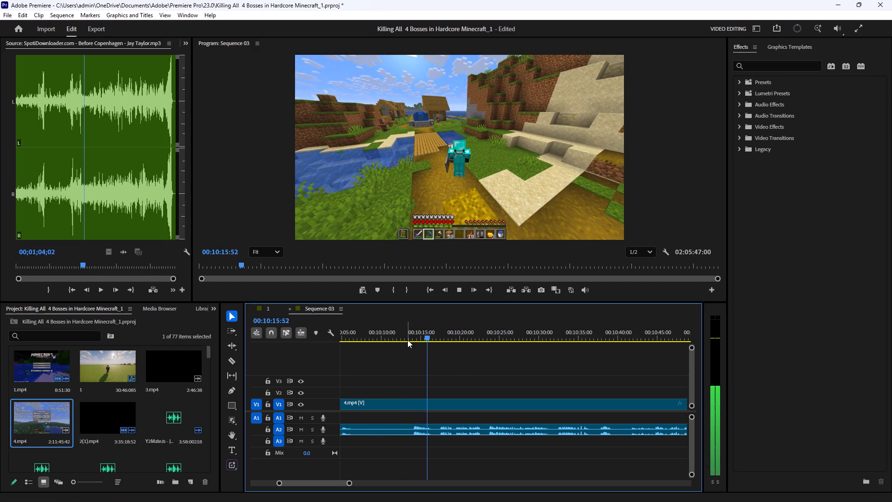
Split the long 4.mp4 clip at 00:10:09:03 and delete its portion before the cut, both video and audio.
drag(407, 340, 374, 359)
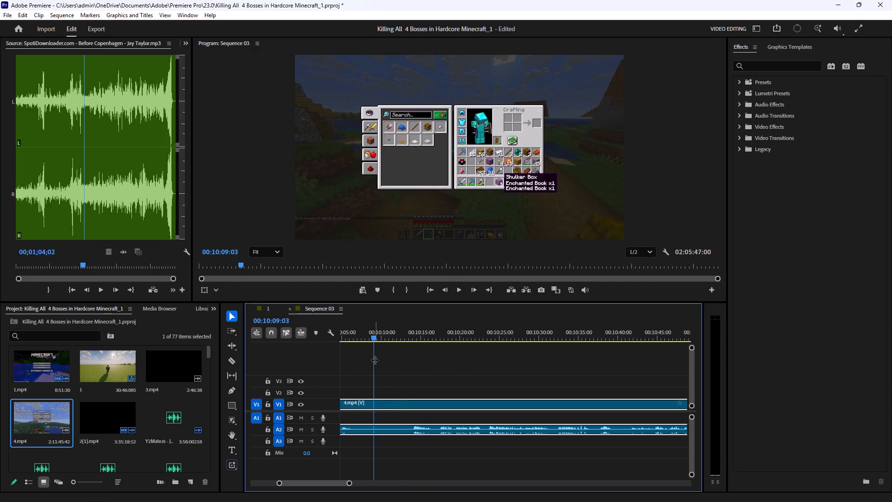
key(c)
click(371, 403)
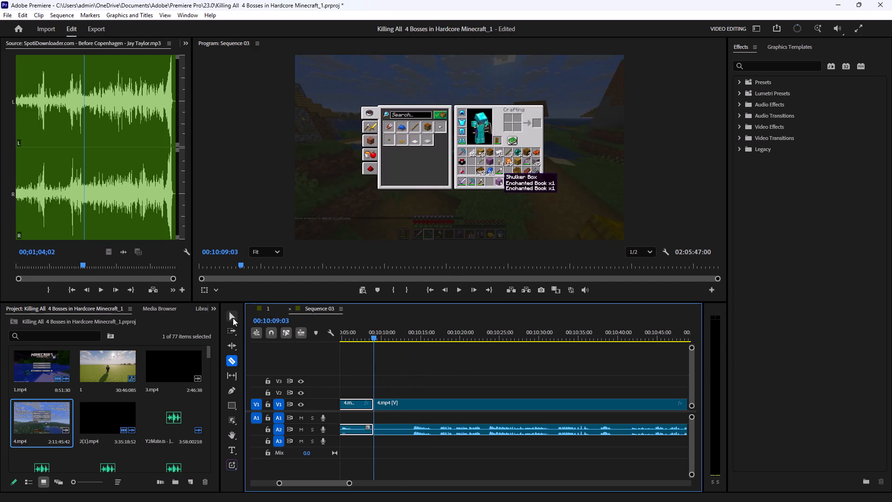
click(230, 315)
drag(350, 368, 356, 452)
key(equal)
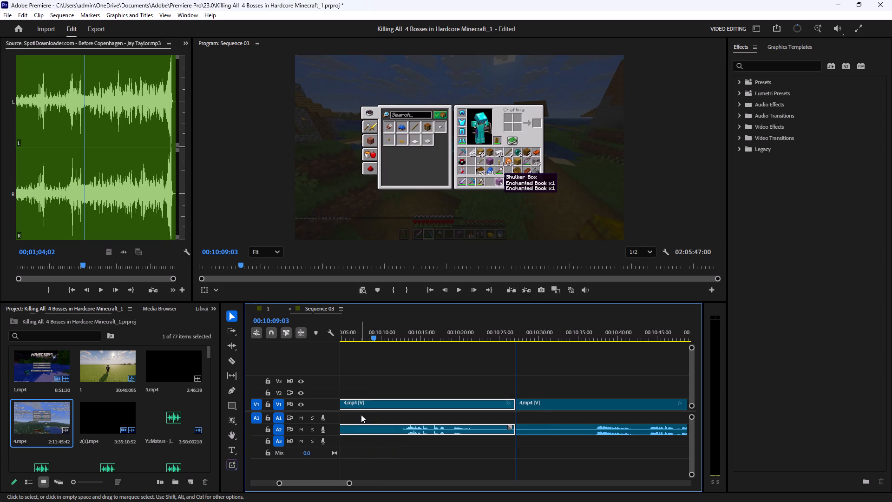
drag(386, 376, 384, 458)
key(BackSpace)
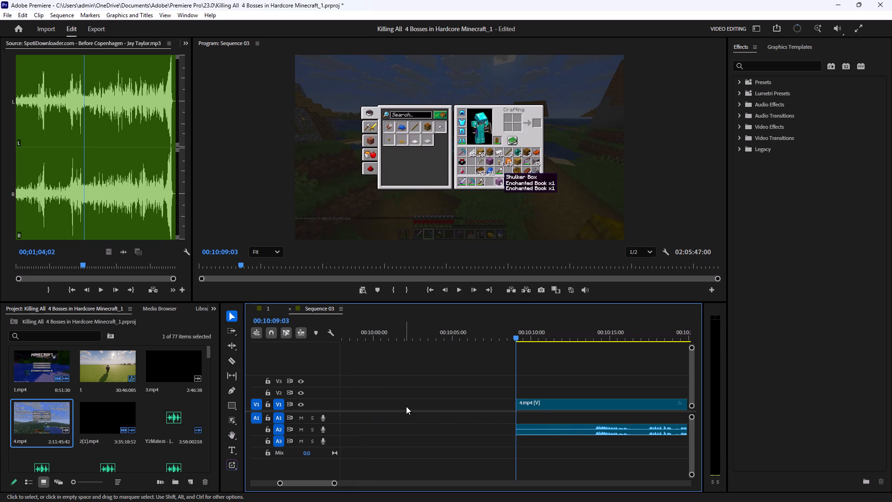
Close the gap left before the remaining 4.mp4 footage.
click(406, 406)
key(BackSpace)
Review the start of the trimmed sequence up to about 00:00:42, across the join between the two 4.mp4 clips.
drag(318, 484, 248, 480)
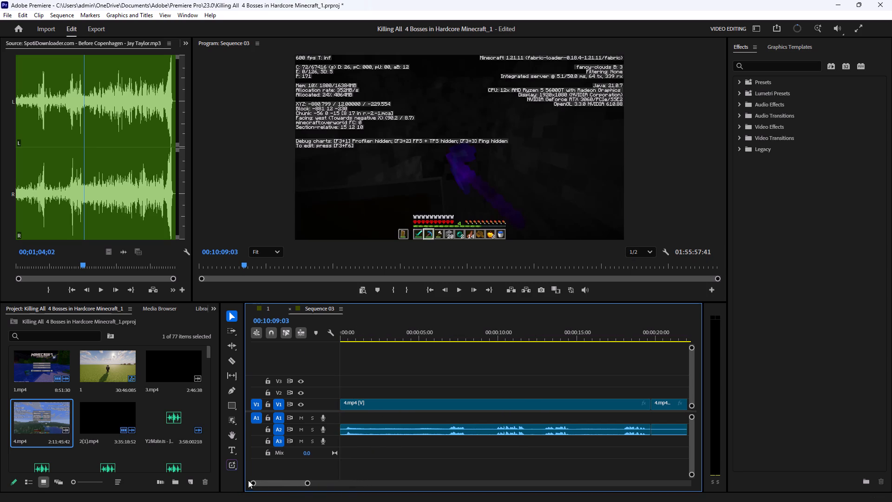
drag(248, 480, 247, 479)
drag(306, 484, 348, 483)
drag(380, 330, 360, 333)
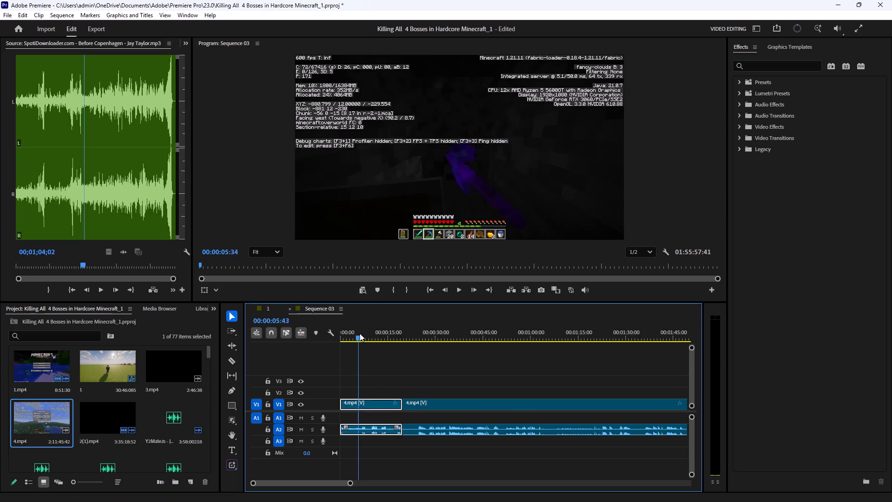
drag(360, 333, 366, 333)
click(458, 292)
click(467, 376)
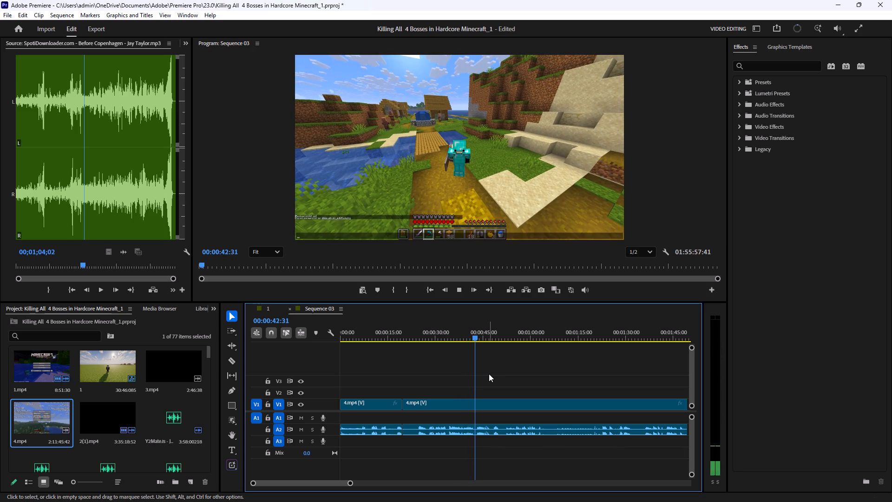
key(space)
Split the second 4.mp4 clip at 00:00:33:46, where the character stands on the village path.
key(c)
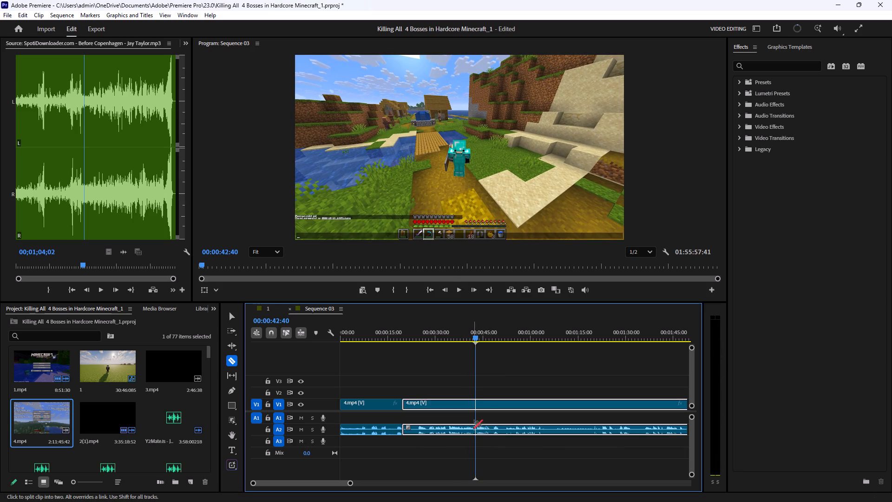
click(454, 337)
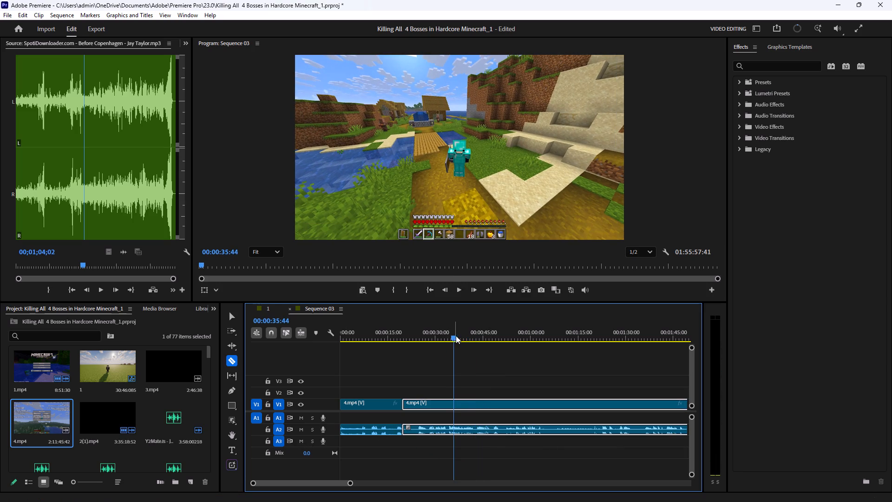
click(445, 337)
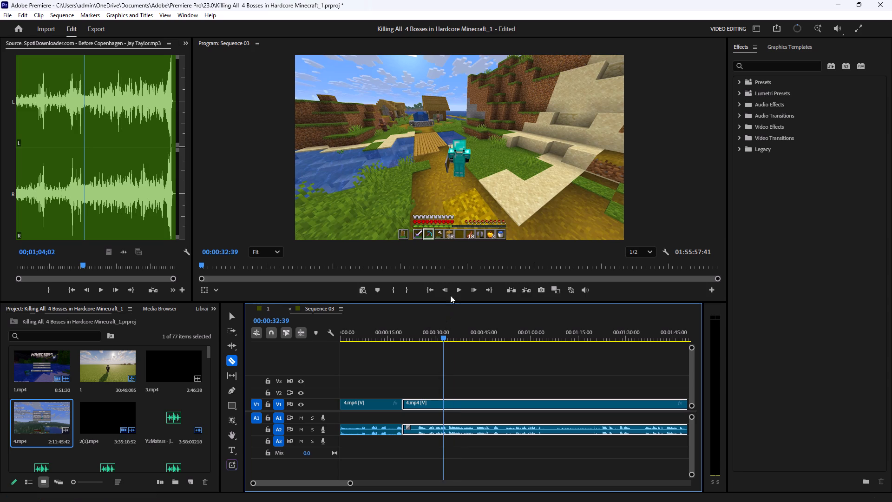
click(462, 293)
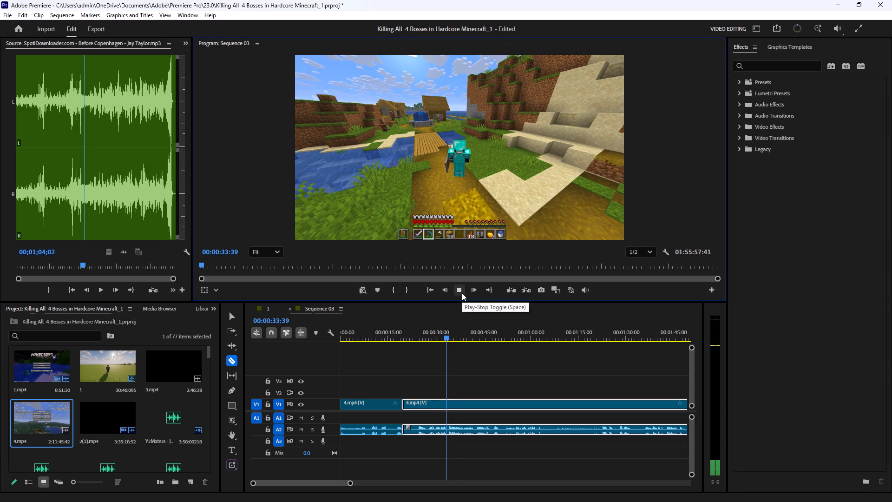
click(462, 293)
click(447, 401)
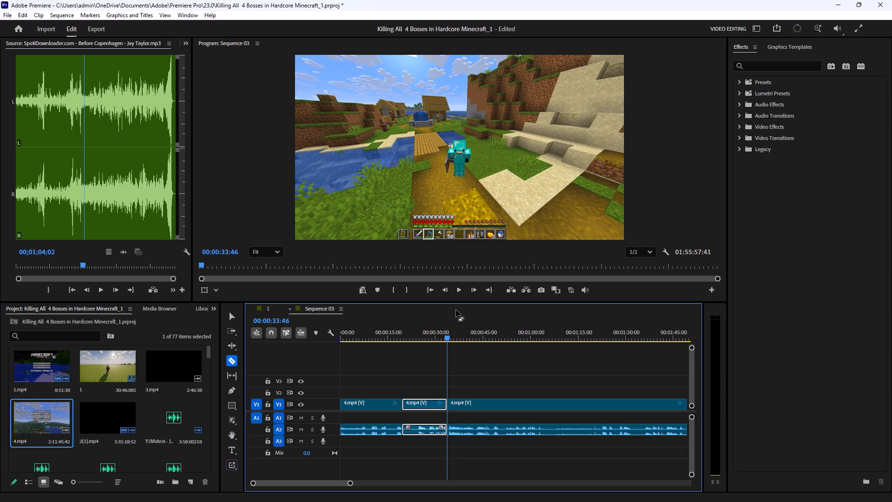
Play on through the village path footage and split the last 4.mp4 clip at about 00:00:51.
click(459, 292)
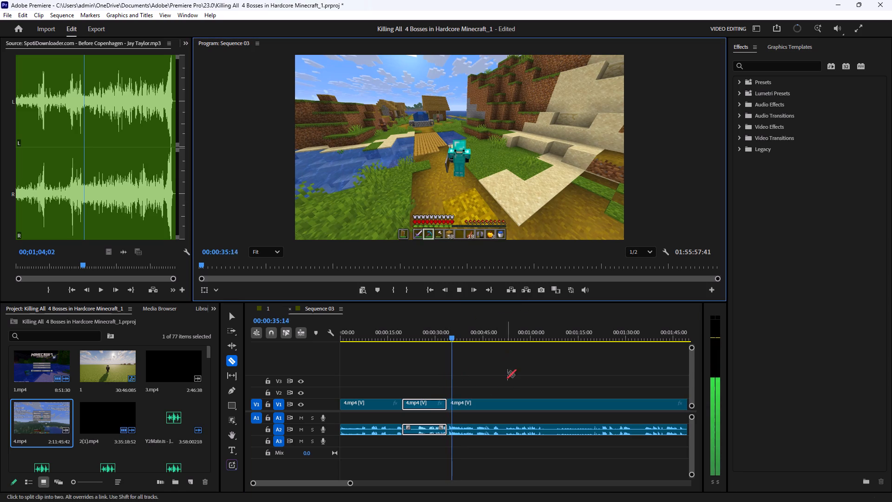
drag(454, 338, 475, 343)
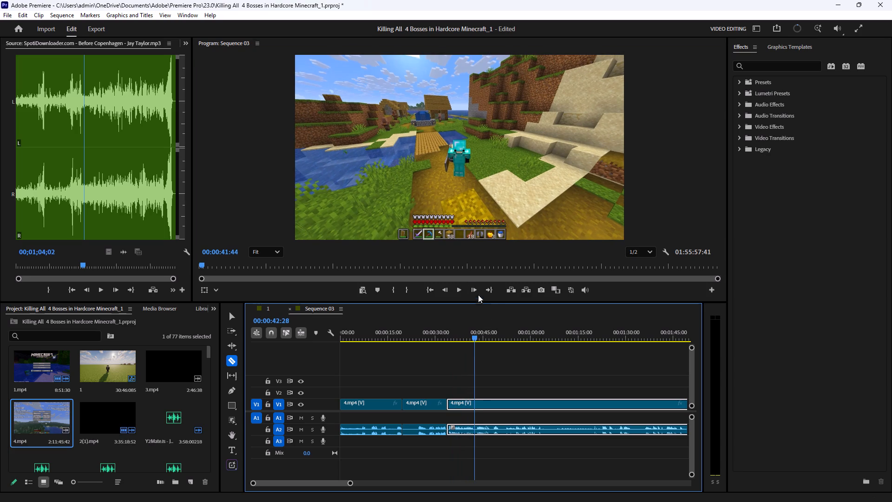
click(464, 286)
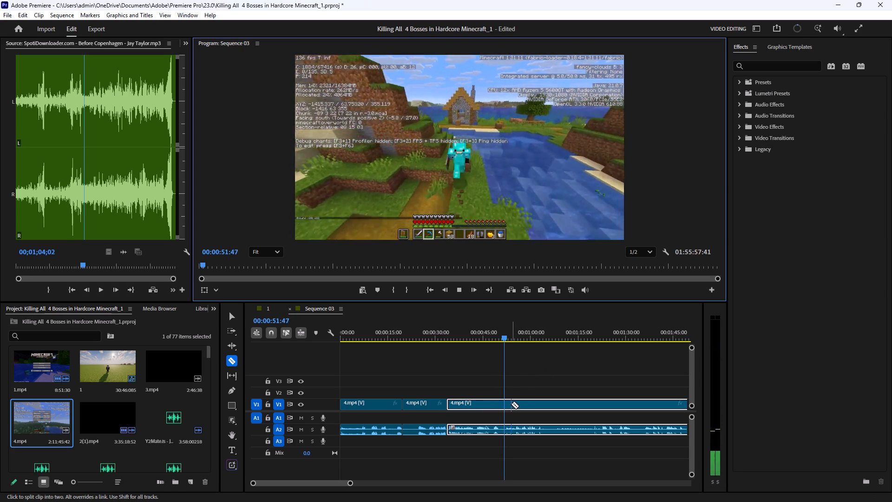
click(503, 401)
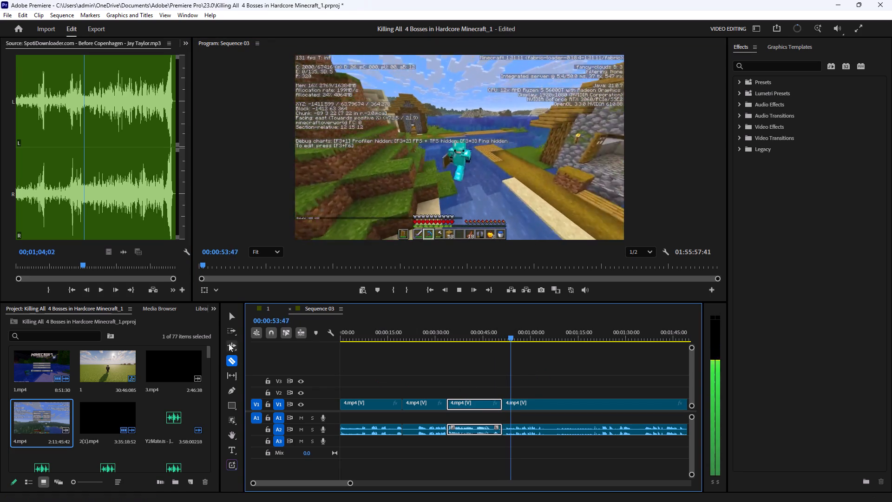
Delete the 4.mp4 piece between 00:00:33:46 and about 00:00:51 and close the gap it leaves.
click(234, 317)
drag(474, 375, 482, 443)
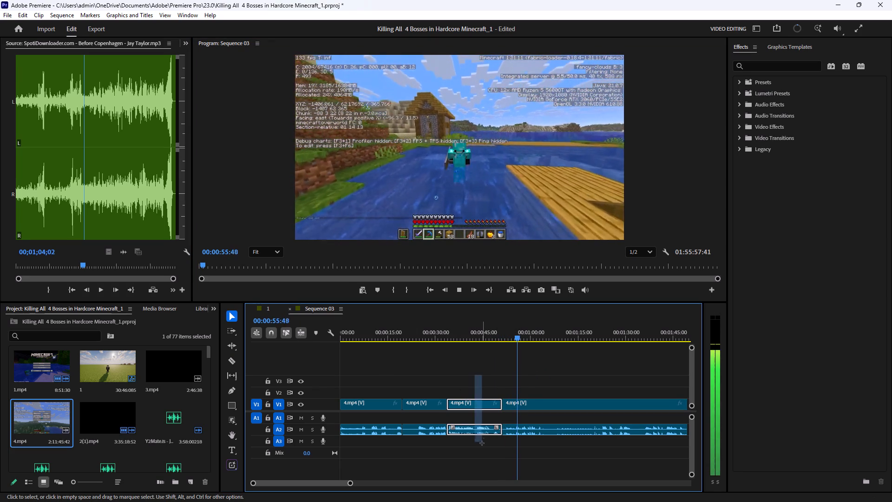
drag(482, 443, 482, 452)
key(BackSpace)
click(476, 405)
key(BackSpace)
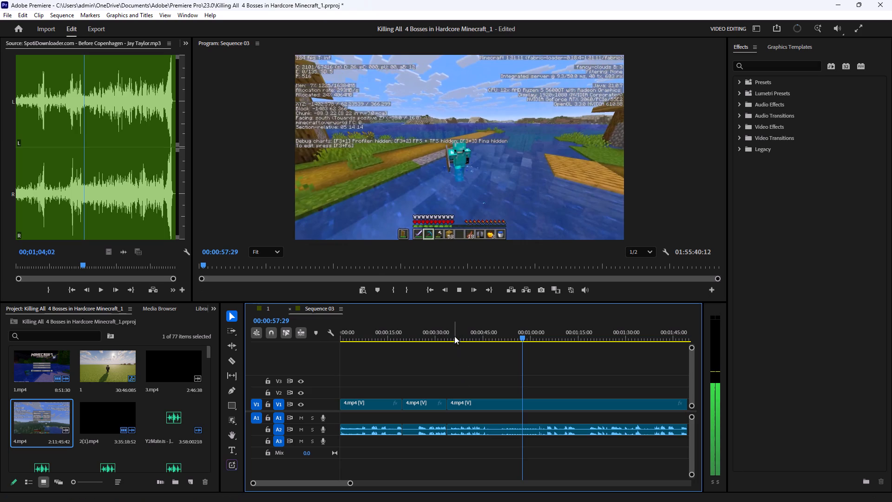
Find where the boat ride begins, trim 00:00:17:52 off the start of the last 4.mp4 clip, and close the gap at 00:00:33:46.
drag(453, 333, 541, 350)
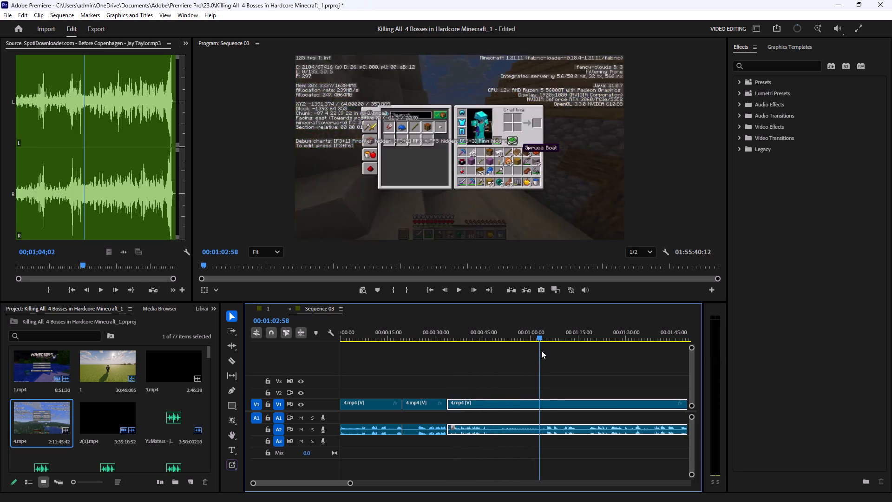
drag(541, 350, 541, 351)
click(459, 291)
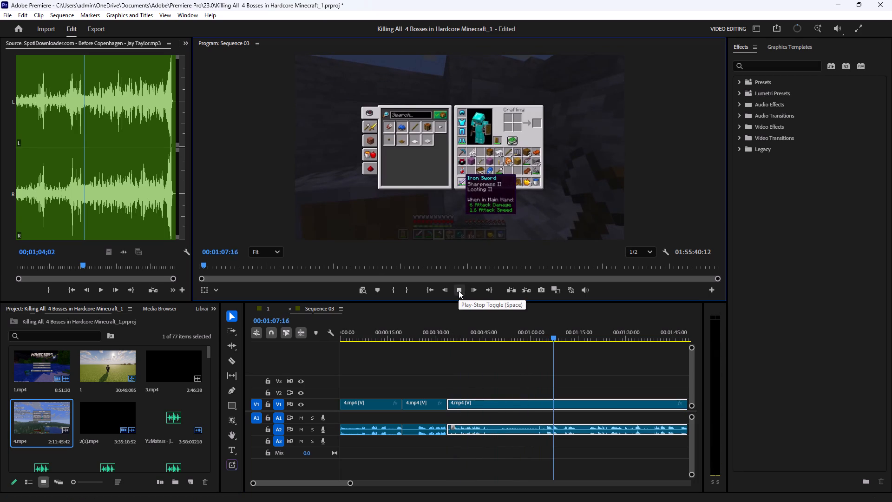
click(459, 291)
click(512, 336)
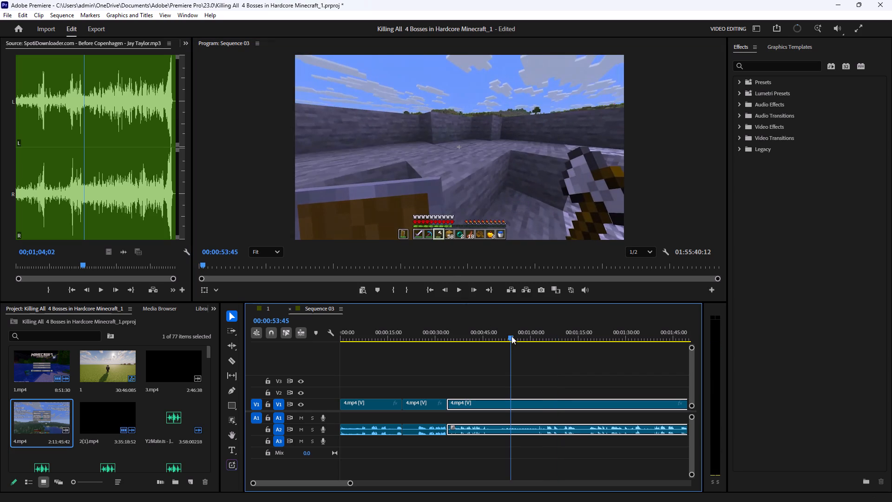
click(460, 294)
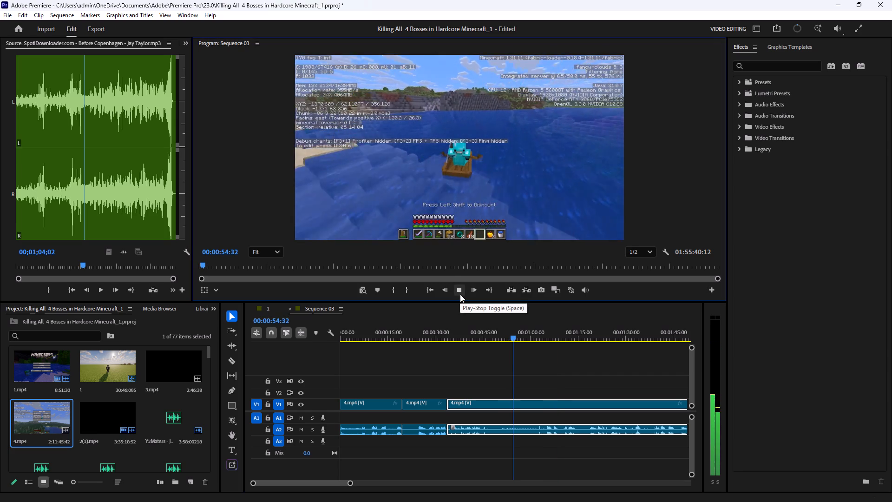
click(460, 294)
drag(450, 406, 501, 403)
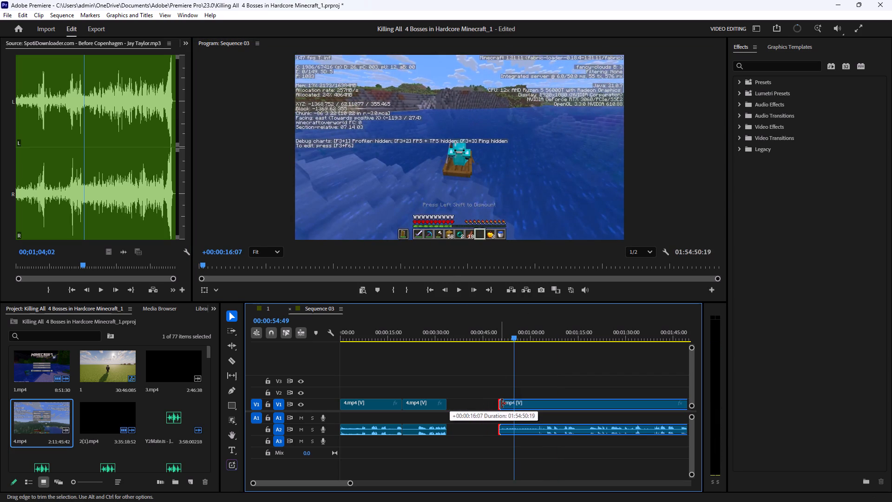
drag(501, 403, 506, 403)
drag(539, 403, 484, 406)
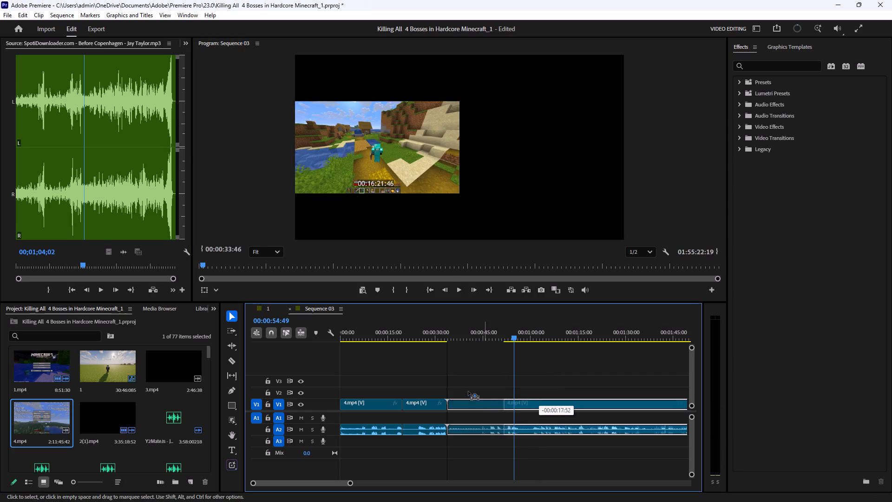
Review the join at 00:00:33:46 and the boat and shore footage up to about 00:00:56.
click(441, 331)
click(461, 293)
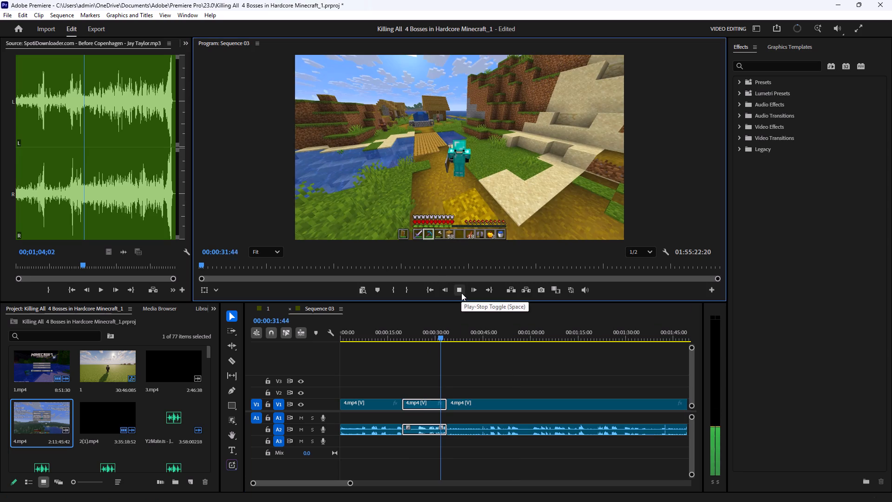
click(465, 357)
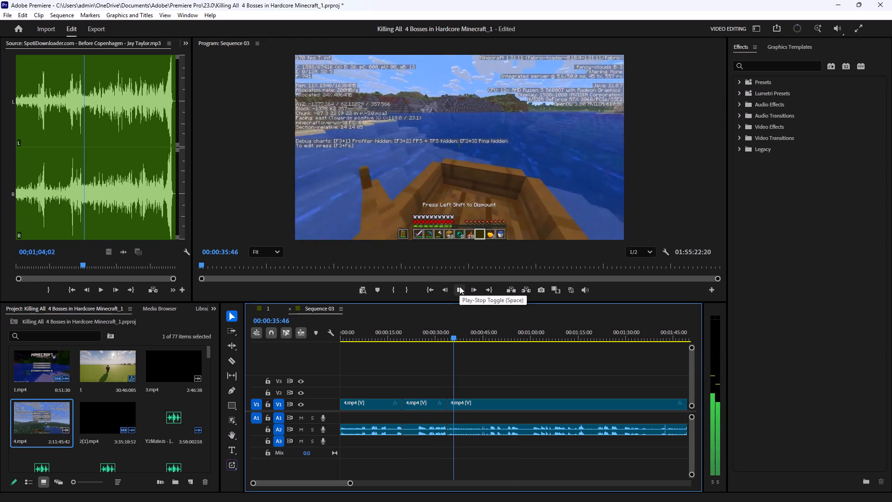
click(459, 286)
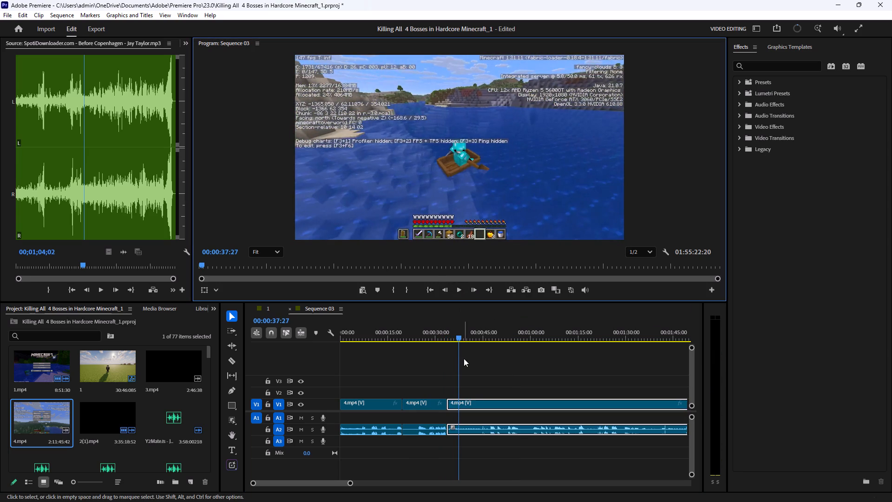
drag(475, 334, 482, 335)
click(456, 285)
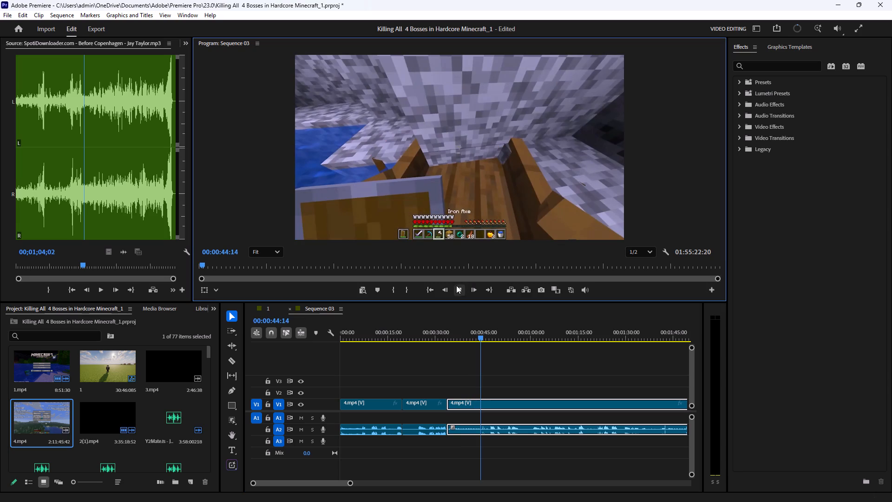
click(528, 366)
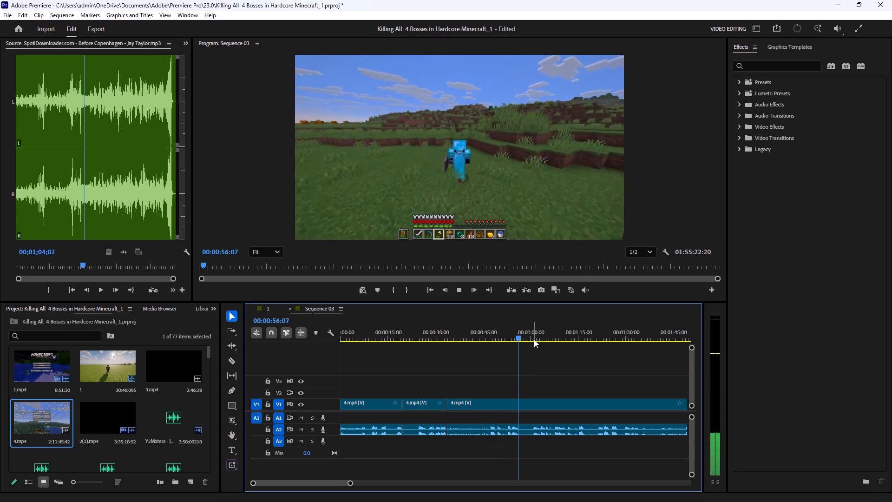
Split the last 4.mp4 clip at 00:04:03:41 in the night footage, delete the part before the cut, and close the gap.
drag(535, 338, 602, 329)
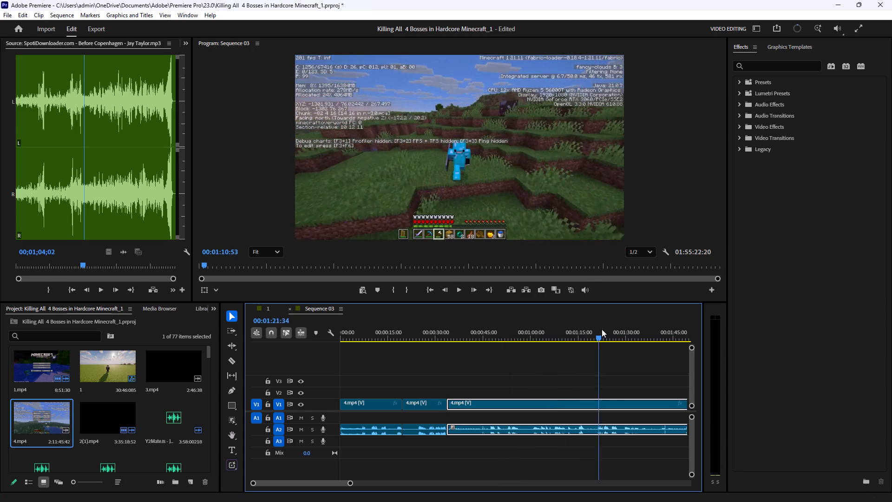
drag(602, 329, 691, 333)
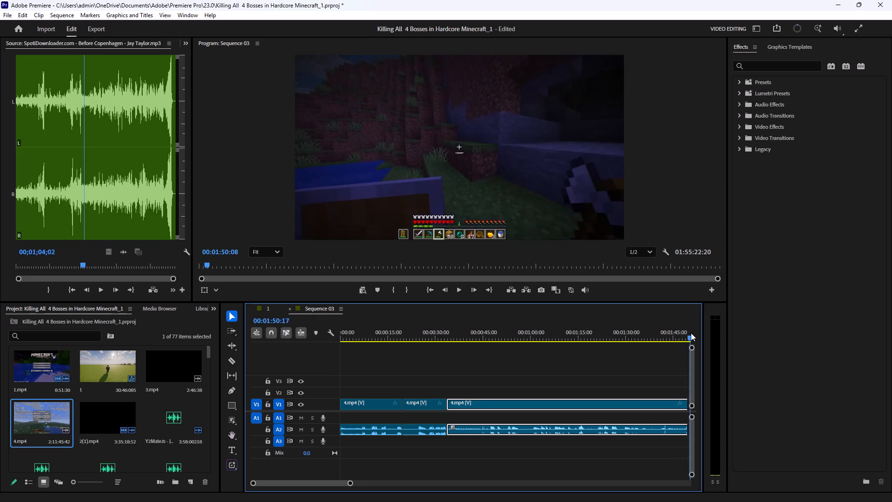
drag(691, 333, 682, 336)
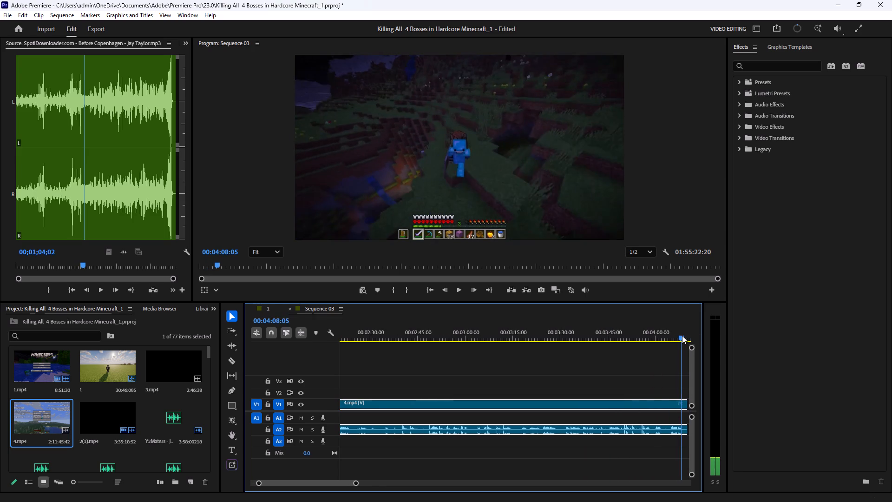
drag(682, 336, 668, 339)
key(c)
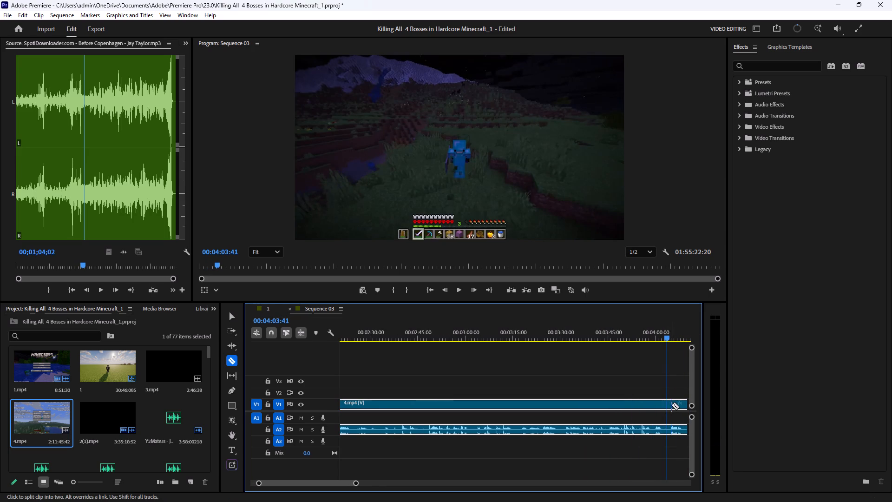
click(667, 405)
click(234, 320)
drag(484, 373, 467, 473)
key(BackSpace)
click(517, 402)
key(BackSpace)
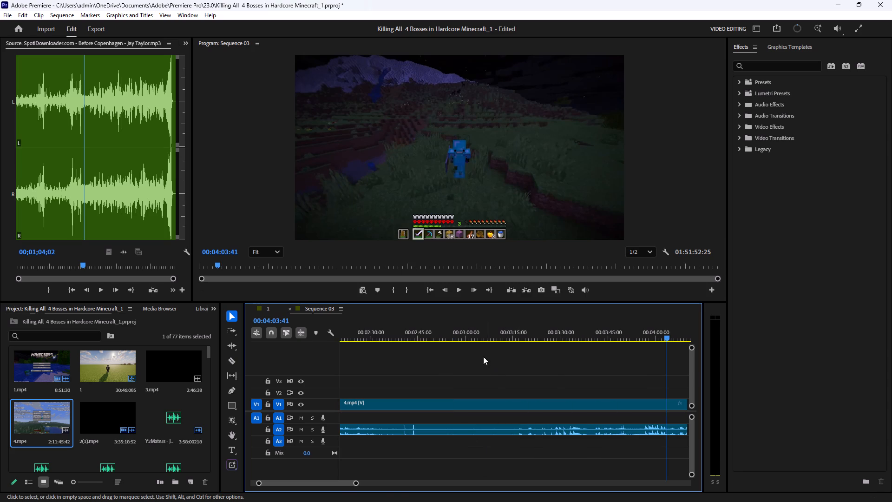
Check the new join, move the last 4.mp4 clip 00:00:47:36 later, and extend its start back to 00:00:33:46 to restore earlier footage.
drag(341, 480, 321, 481)
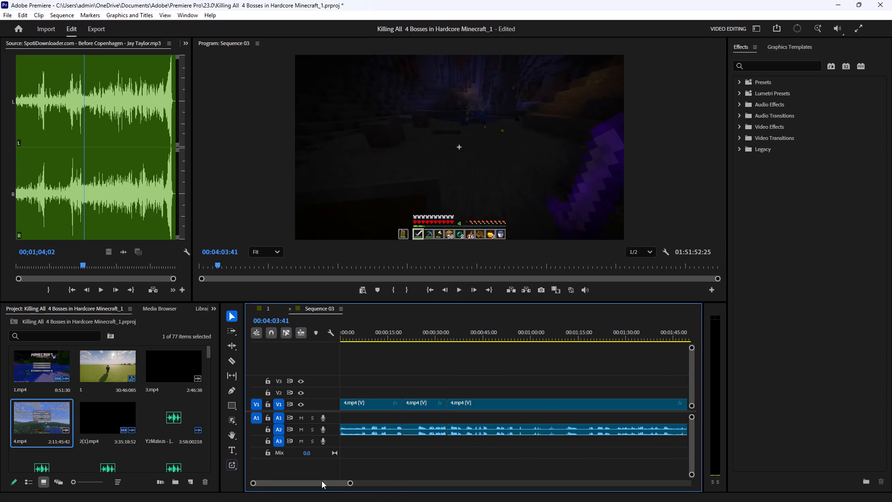
drag(321, 481, 321, 481)
click(448, 334)
click(447, 333)
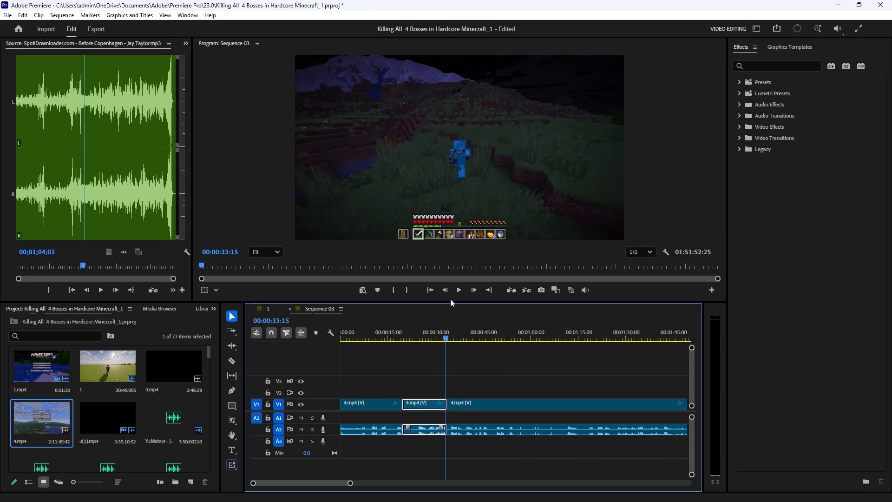
click(439, 337)
click(458, 293)
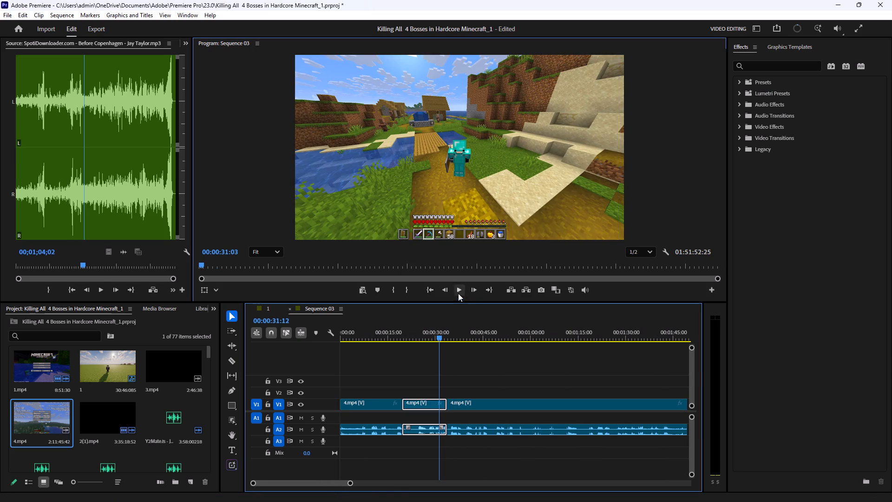
click(485, 378)
click(496, 378)
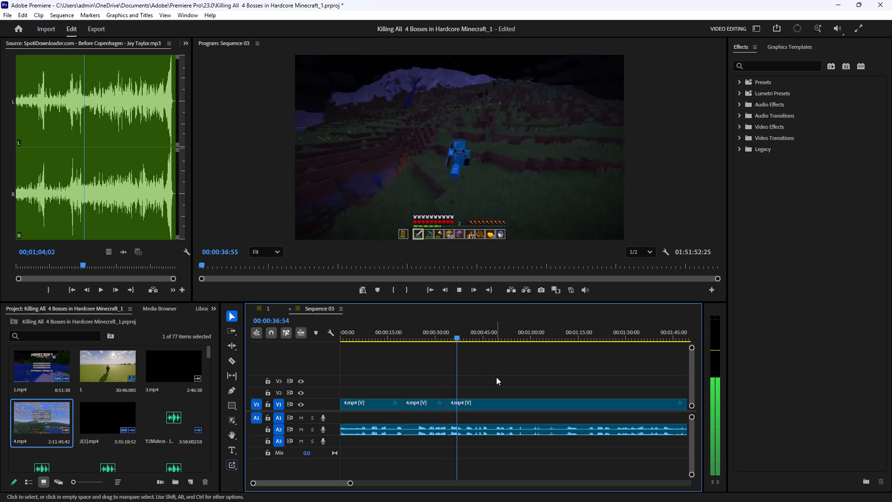
drag(488, 405, 639, 397)
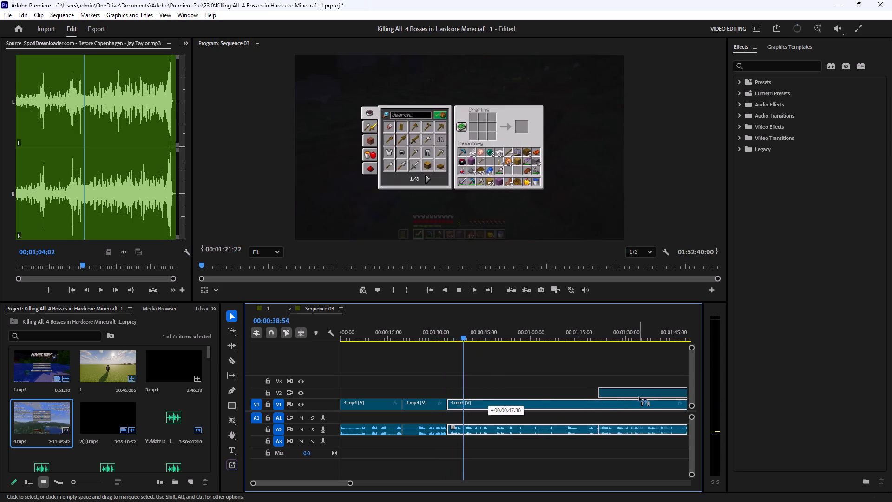
drag(639, 397, 639, 396)
drag(626, 396, 628, 402)
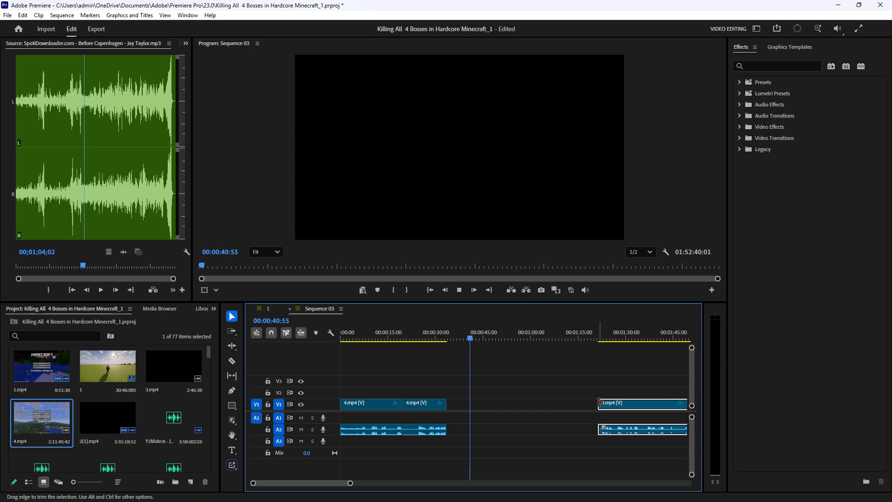
drag(598, 403, 444, 417)
Play across the join, trim about 8 seconds off the start of the last 4.mp4 clip, and close the gap.
click(443, 339)
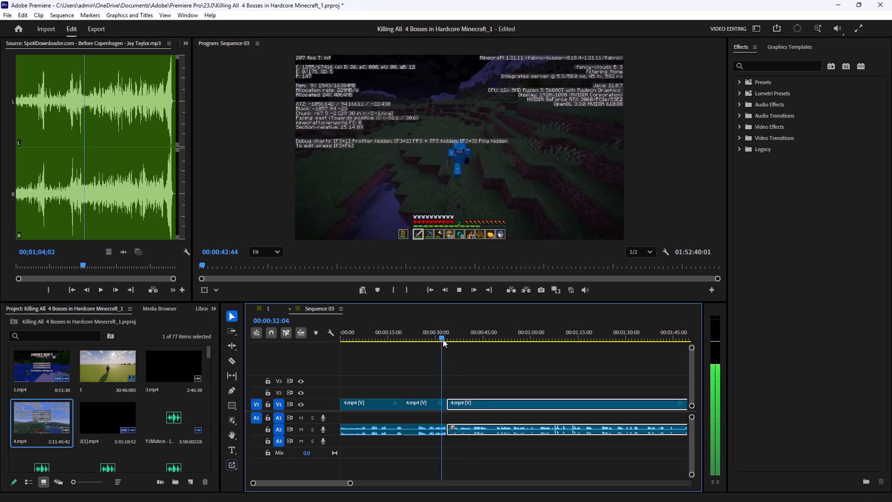
click(457, 293)
click(579, 367)
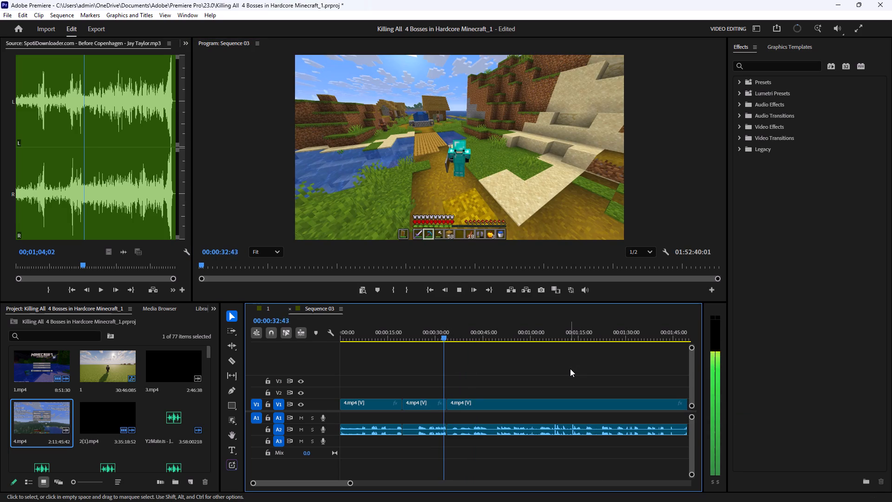
click(570, 369)
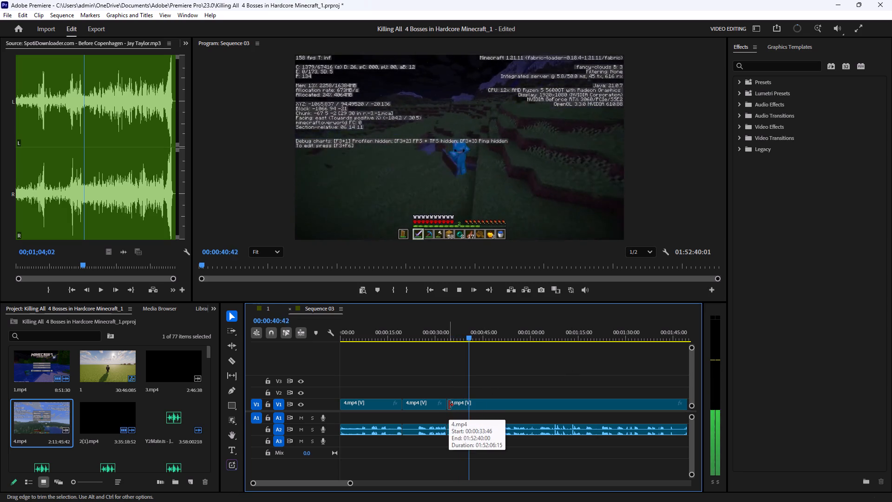
drag(449, 405, 473, 404)
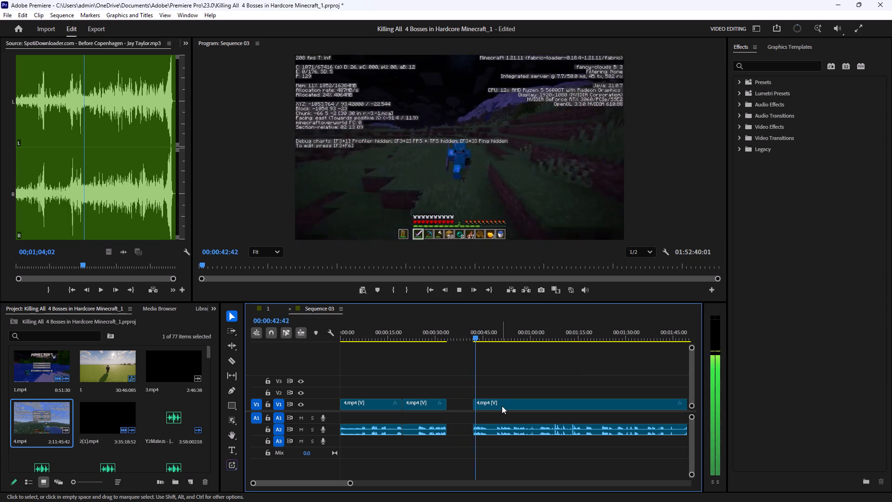
drag(502, 406, 477, 409)
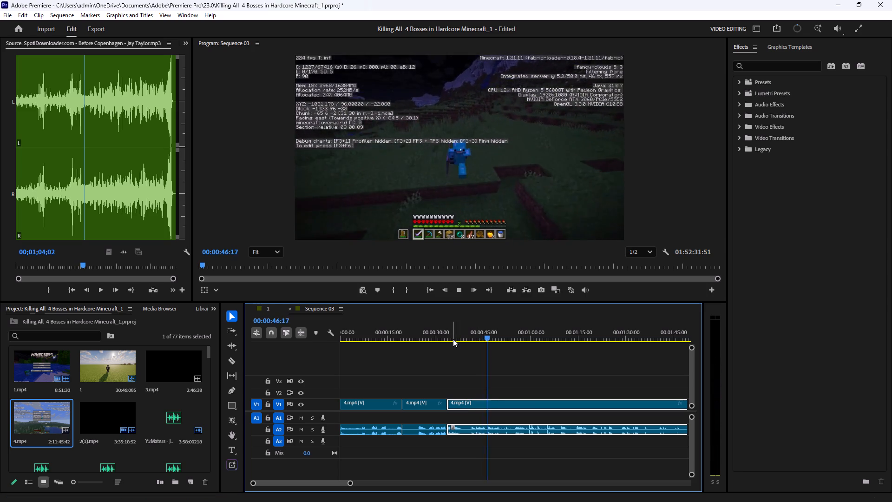
Play 4.mp4 from 00:00:32:31 across the join and review the night travel and crafting footage up to about 00:01:21.
click(453, 339)
click(453, 339)
click(446, 340)
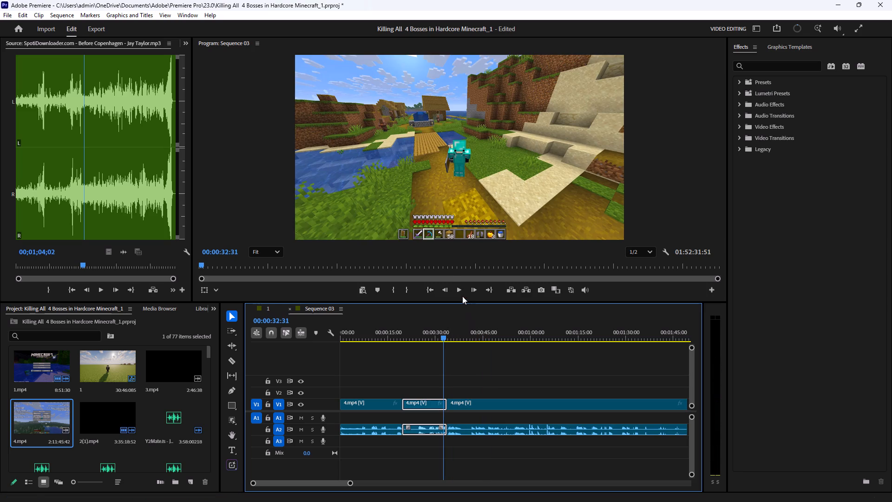
click(459, 295)
click(559, 377)
click(559, 377)
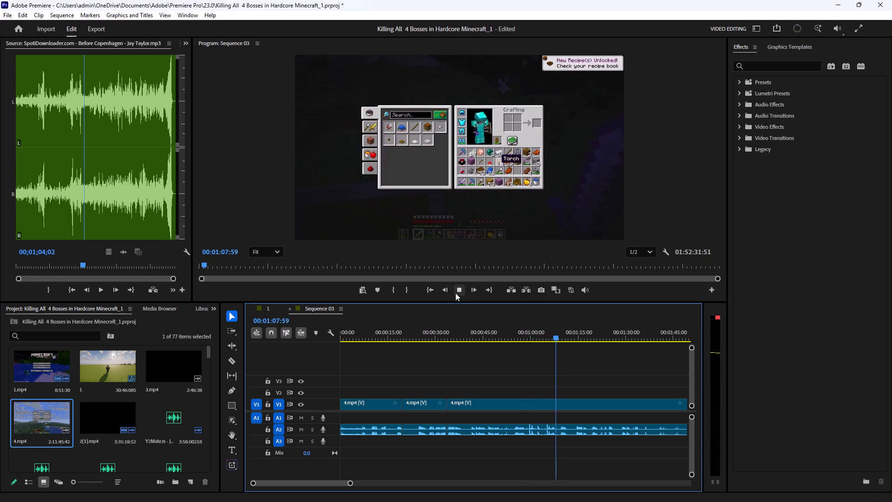
click(617, 383)
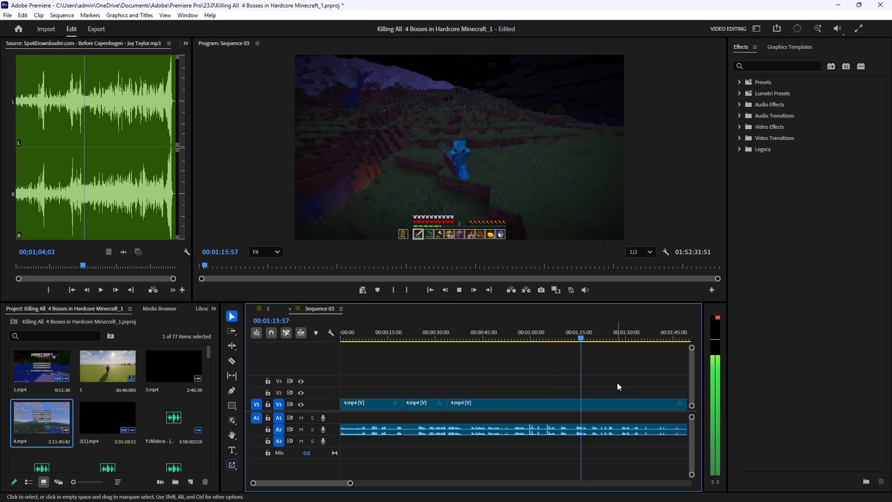
click(462, 291)
click(462, 291)
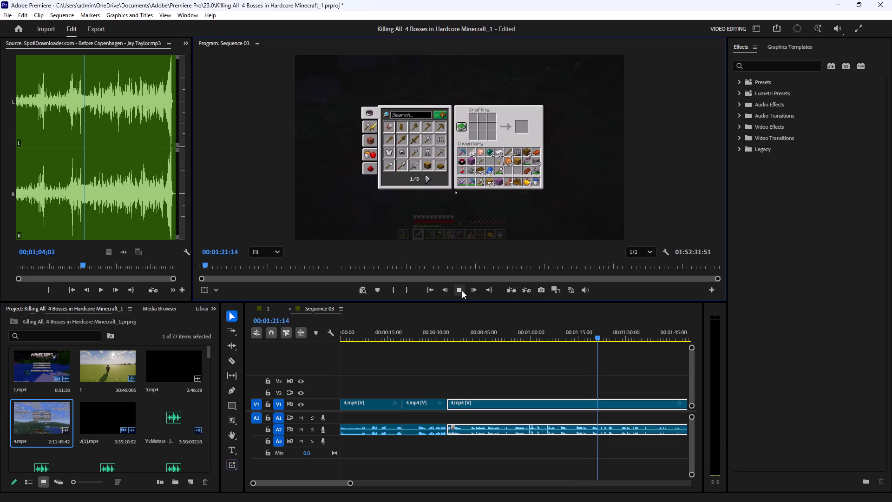
click(462, 291)
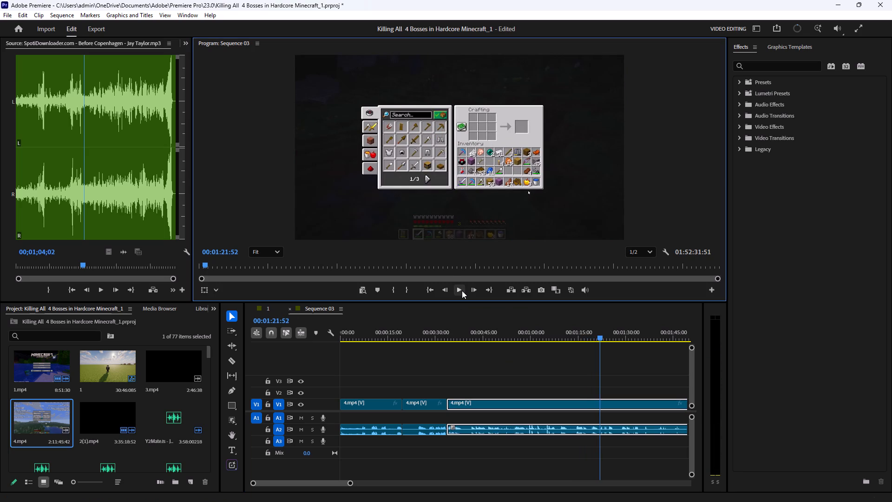
Replay the footage before the crafting table opens and split the last 4.mp4 clip at 00:01:16:31.
click(580, 333)
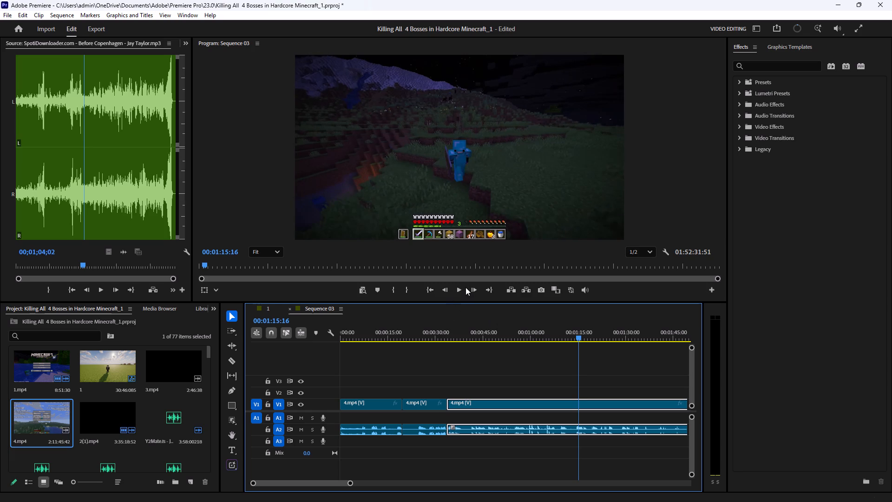
click(463, 289)
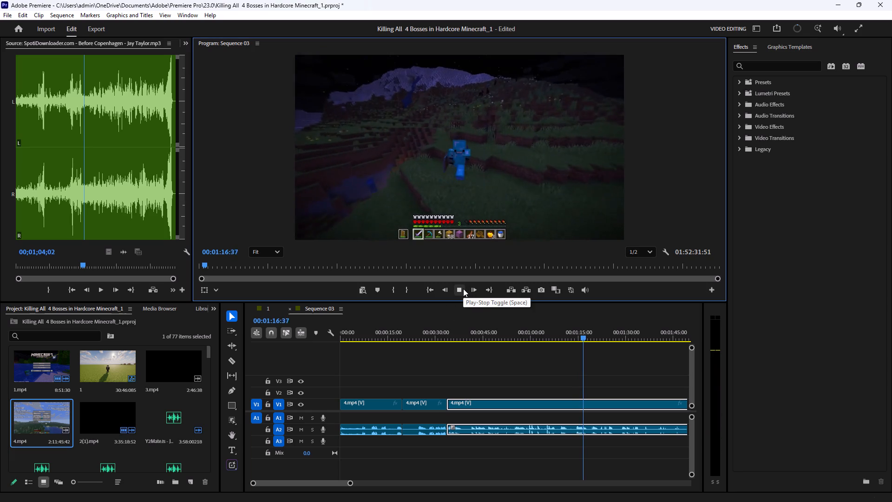
click(463, 289)
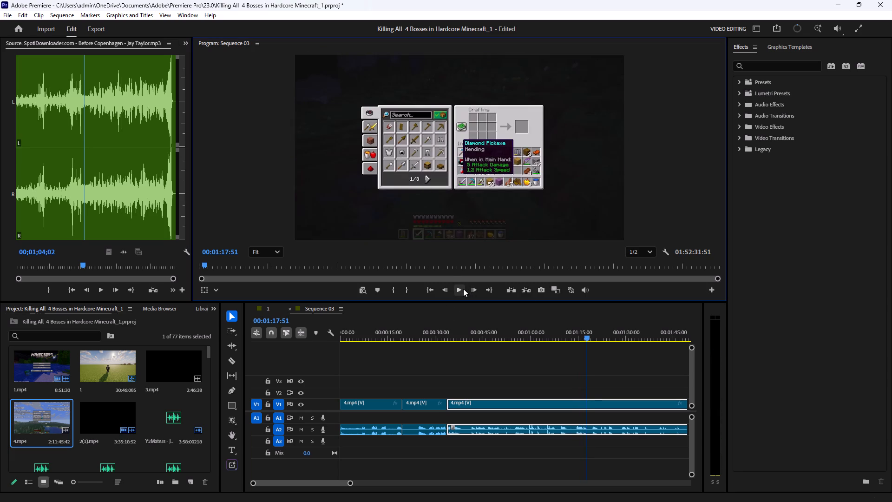
click(463, 289)
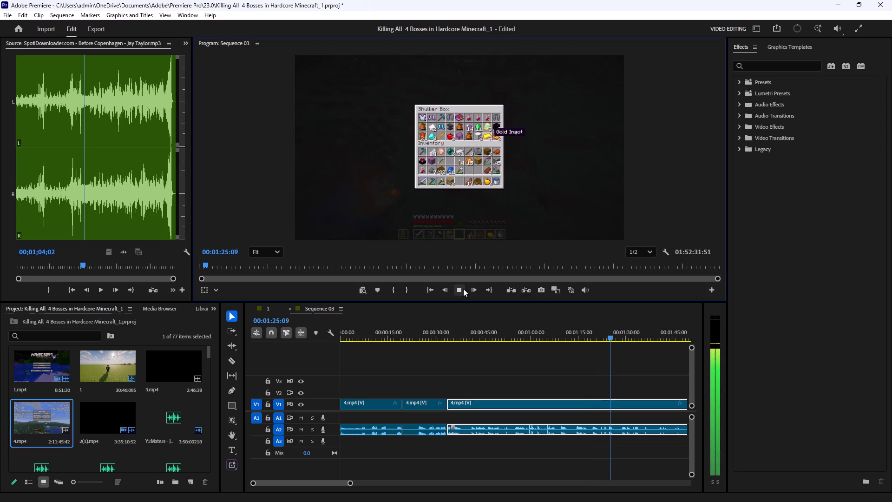
click(463, 289)
click(577, 331)
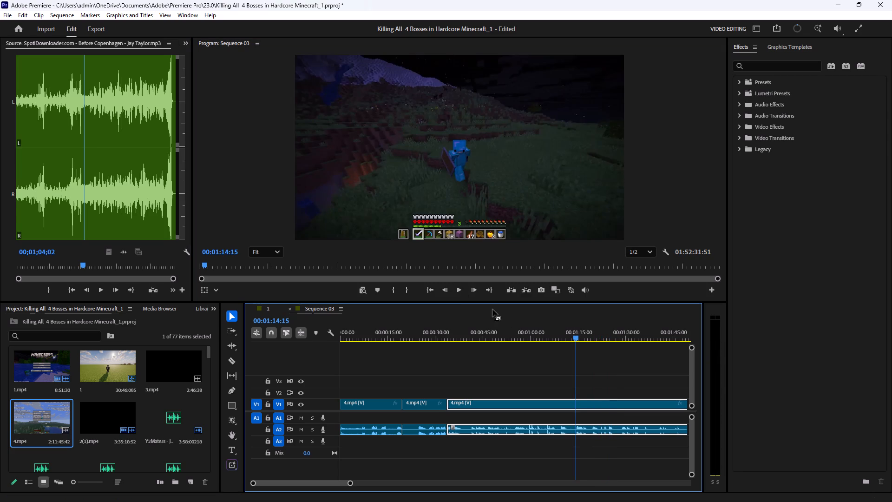
click(462, 293)
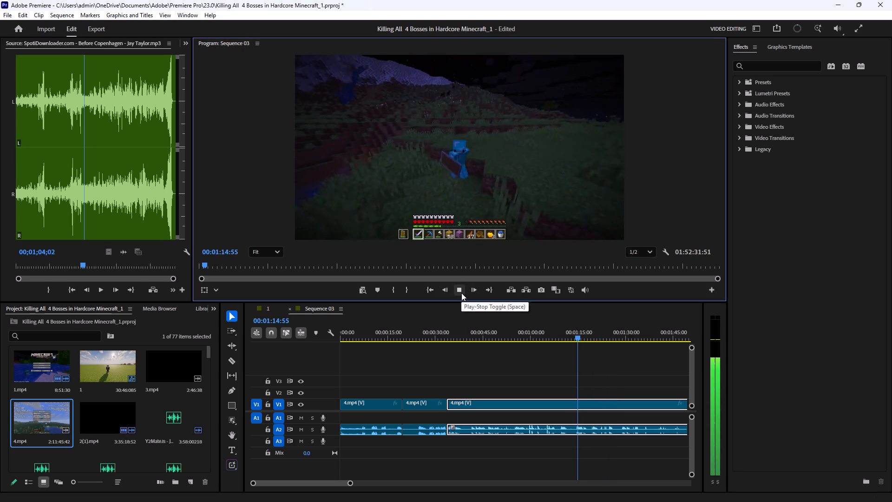
click(461, 293)
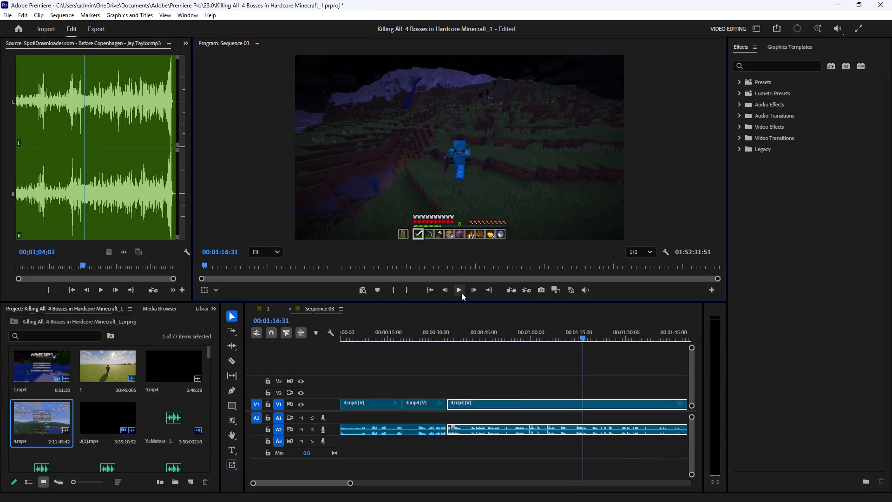
key(c)
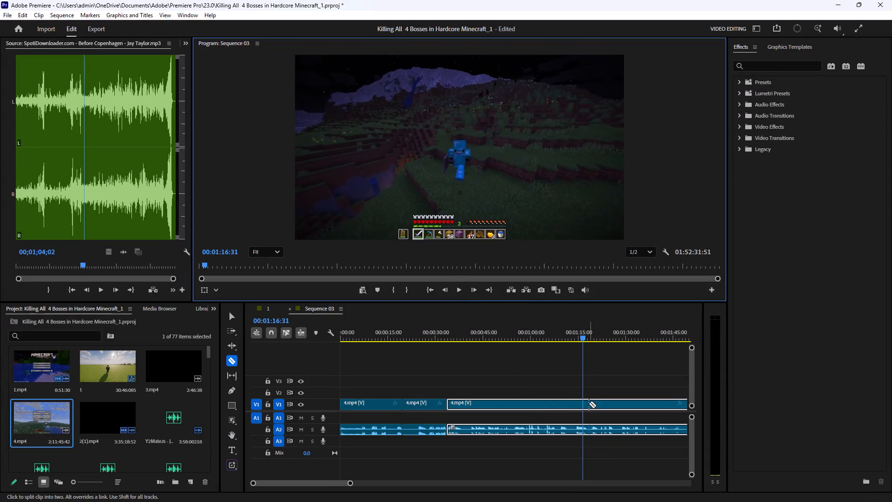
click(584, 402)
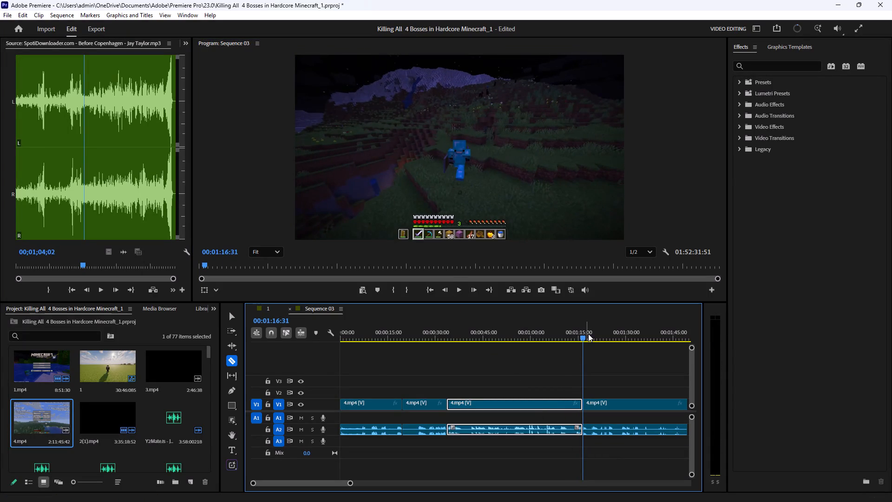
Split 4.mp4 at about 00:01:49 after the crafting and shulker box footage, delete the section from 00:01:16:31 to the cut, and close the gap.
drag(583, 337, 636, 336)
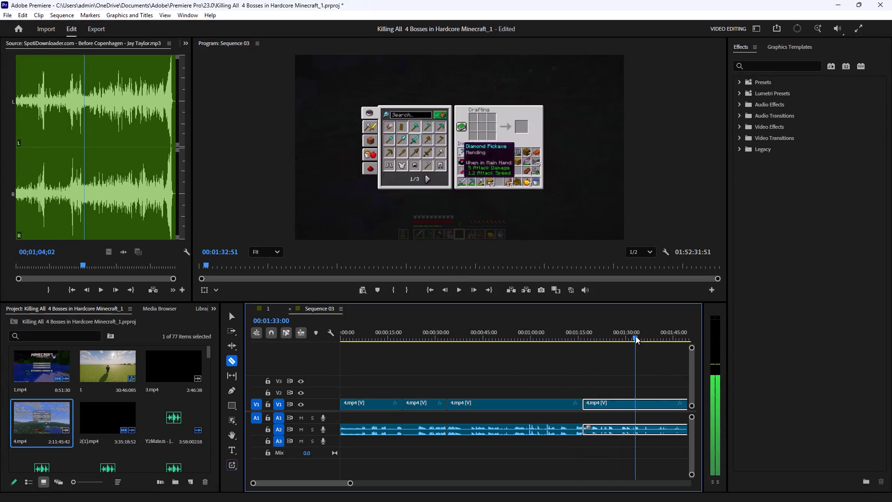
drag(636, 336, 649, 342)
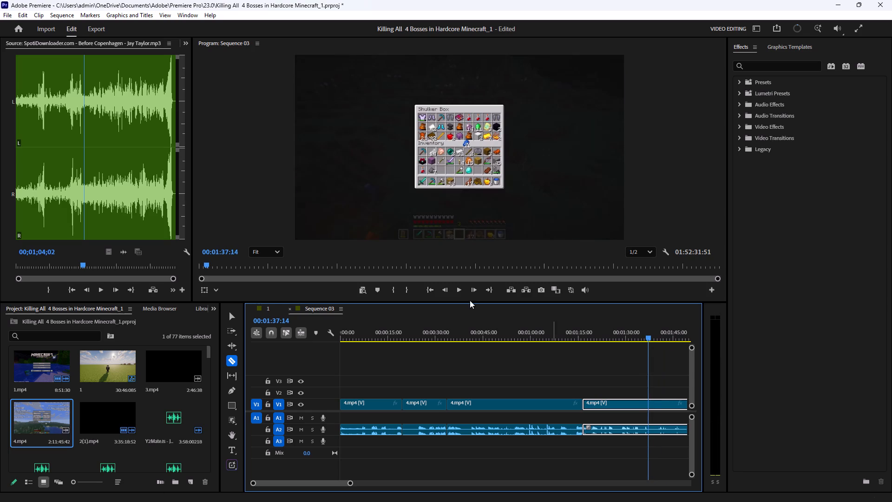
click(454, 291)
click(535, 374)
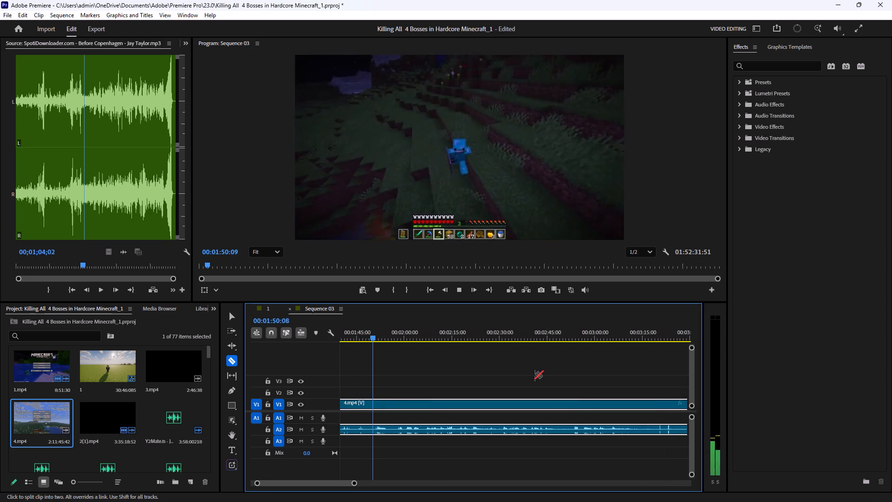
click(371, 402)
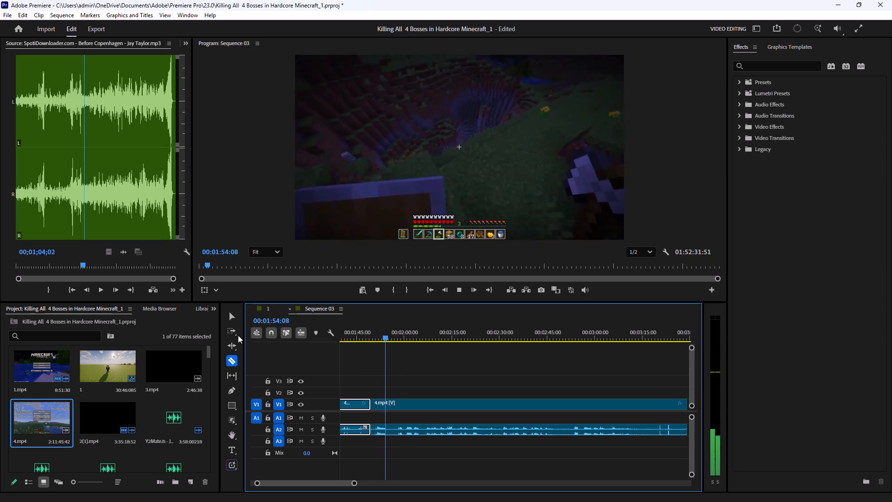
click(233, 316)
drag(360, 372, 346, 464)
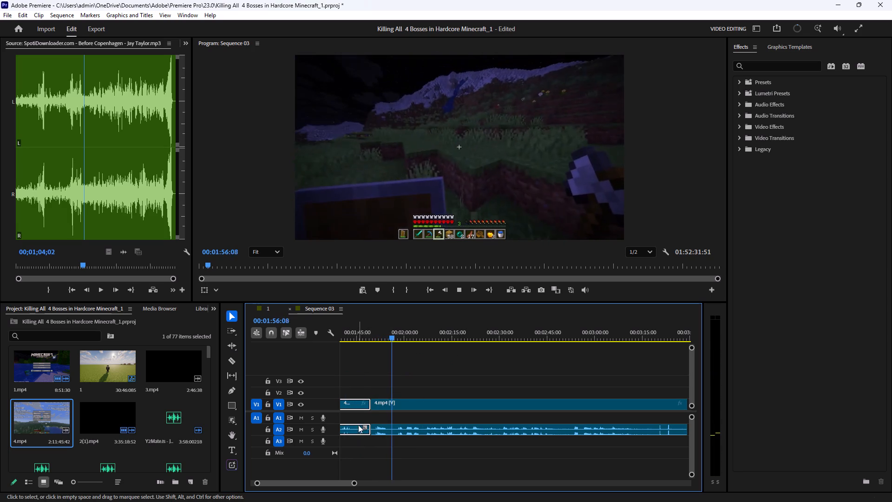
key(BackSpace)
click(352, 403)
key(BackSpace)
Scan the night travel footage, split the last 4.mp4 clip at 00:03:14:38, delete the part before the cut, and close the gap.
drag(346, 483, 346, 484)
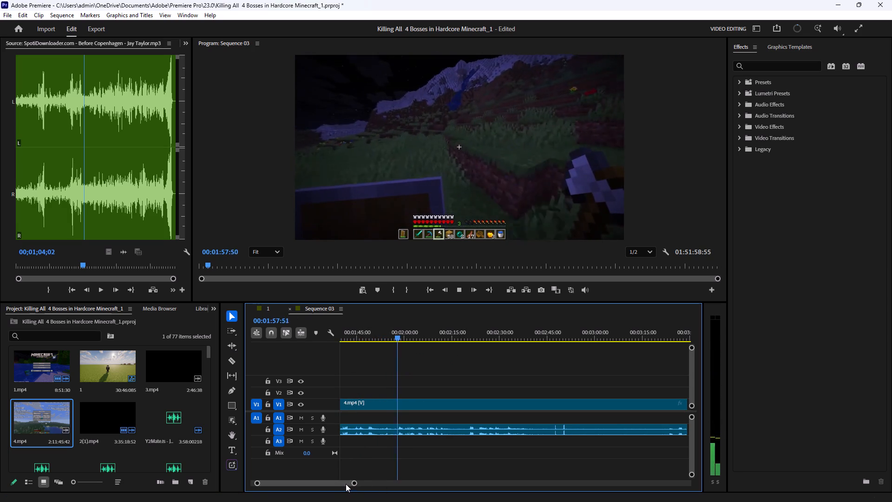
drag(346, 484, 336, 487)
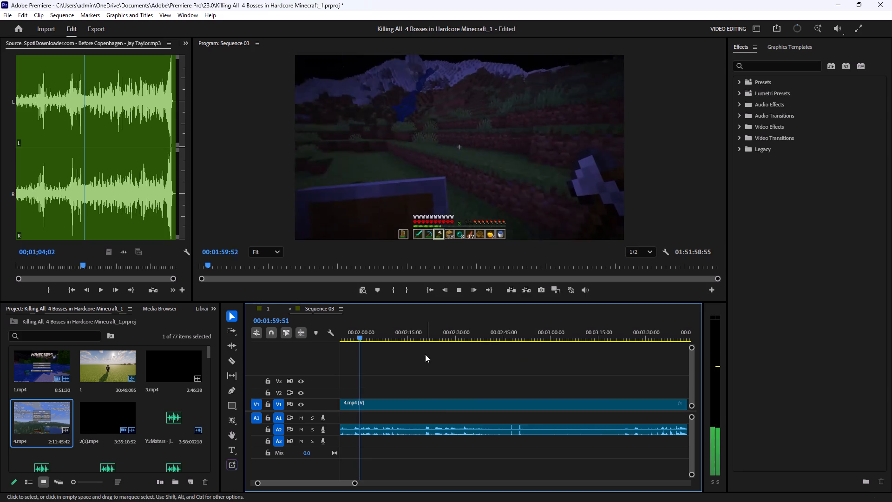
drag(336, 483, 325, 485)
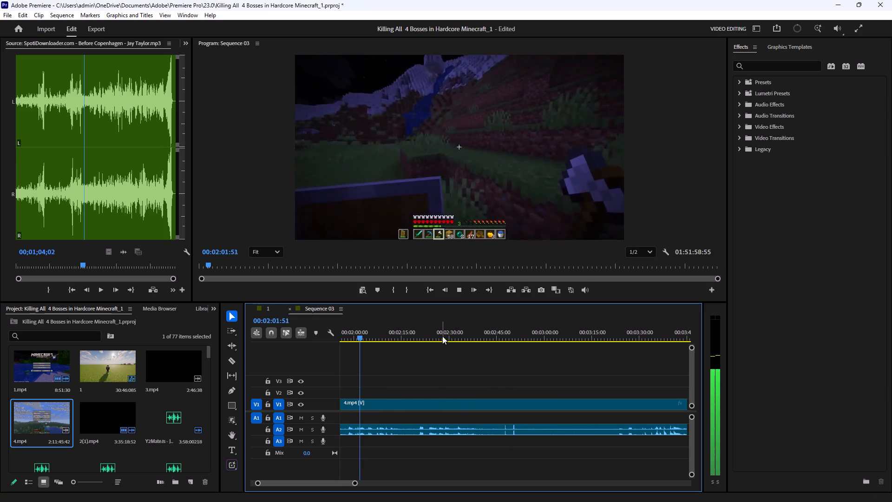
drag(368, 338, 619, 330)
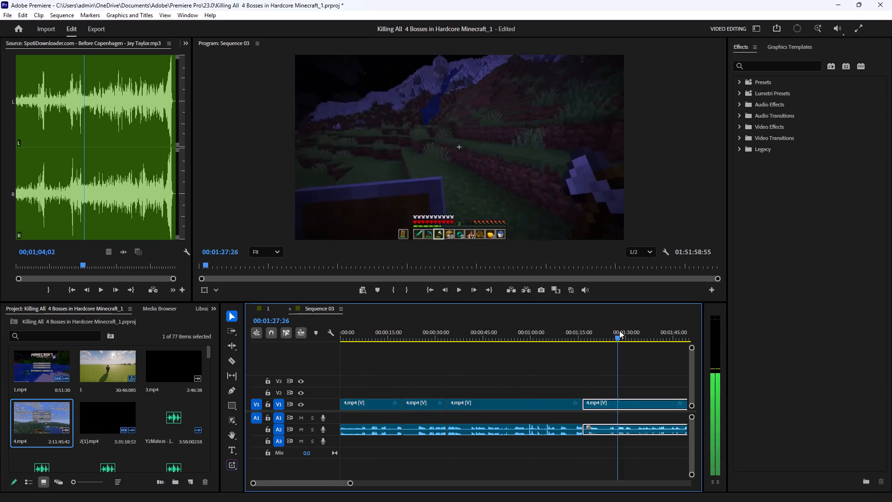
drag(619, 330, 684, 331)
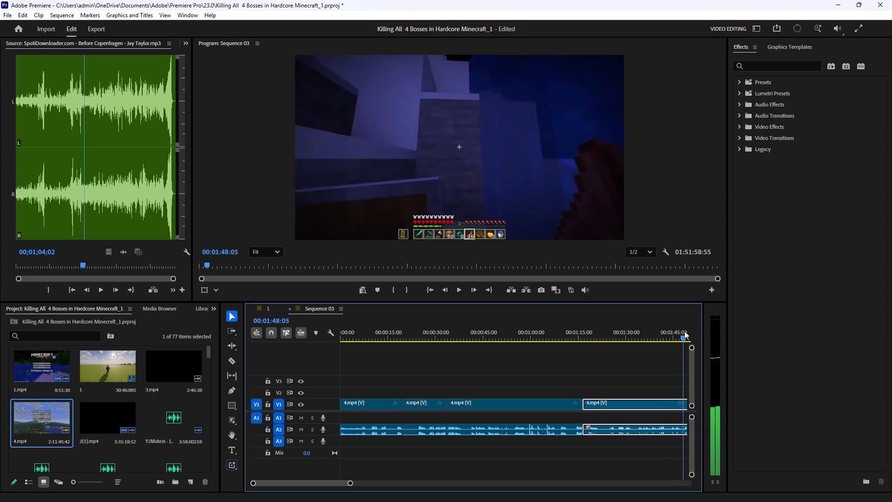
drag(684, 331, 502, 334)
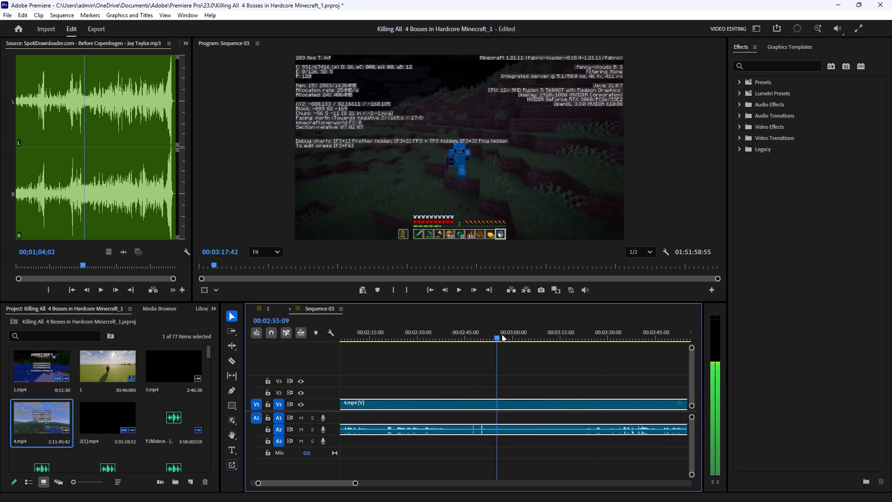
drag(502, 334, 664, 337)
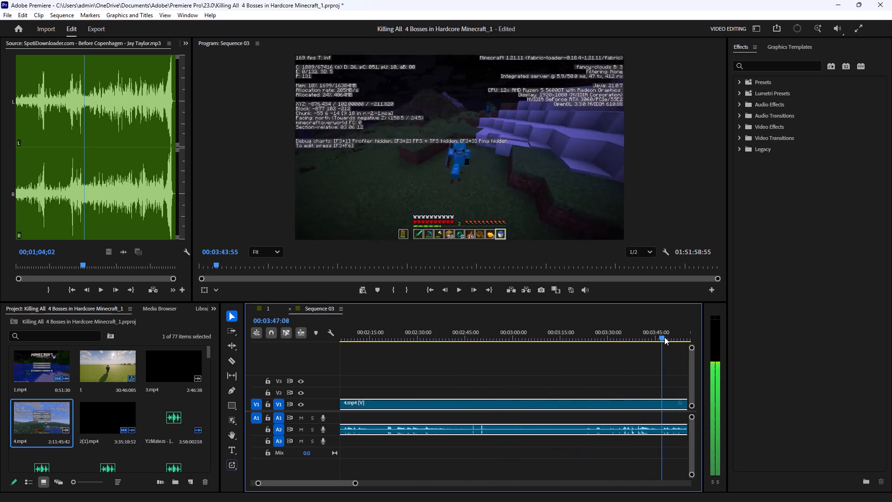
drag(664, 337, 554, 357)
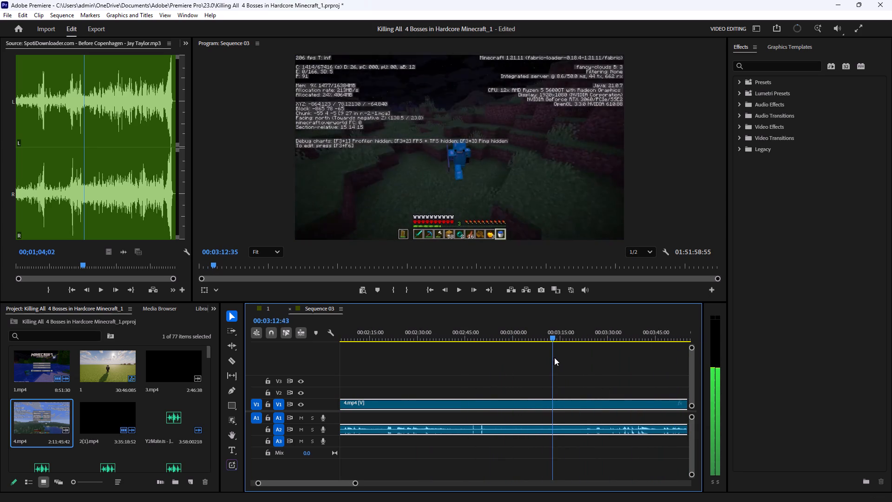
drag(554, 357, 560, 357)
key(c)
click(560, 406)
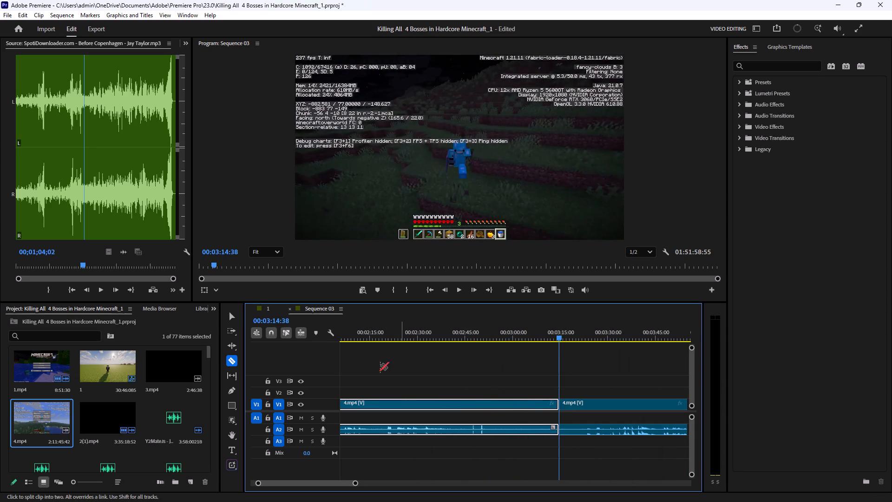
click(229, 318)
drag(459, 375, 444, 487)
key(BackSpace)
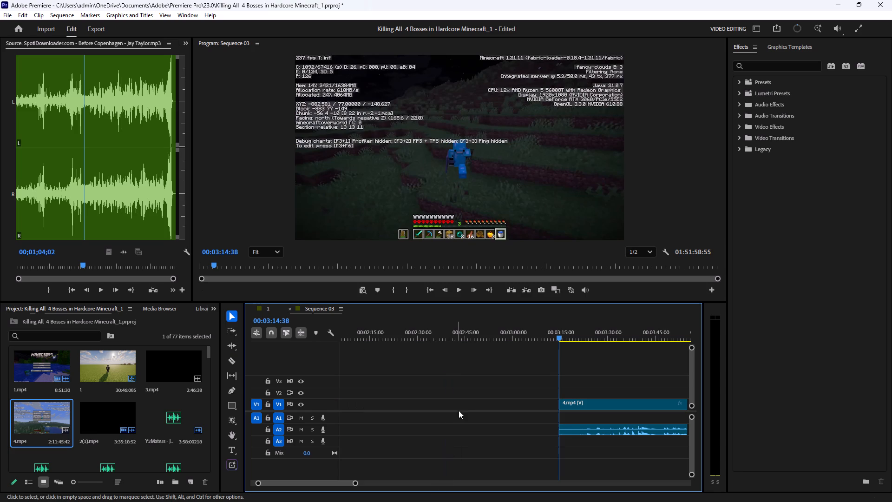
click(463, 407)
key(BackSpace)
Review the footage just after the 00:00:33:46 join and play from 00:01:10:44 across the join at 00:01:16:31.
drag(324, 485, 318, 487)
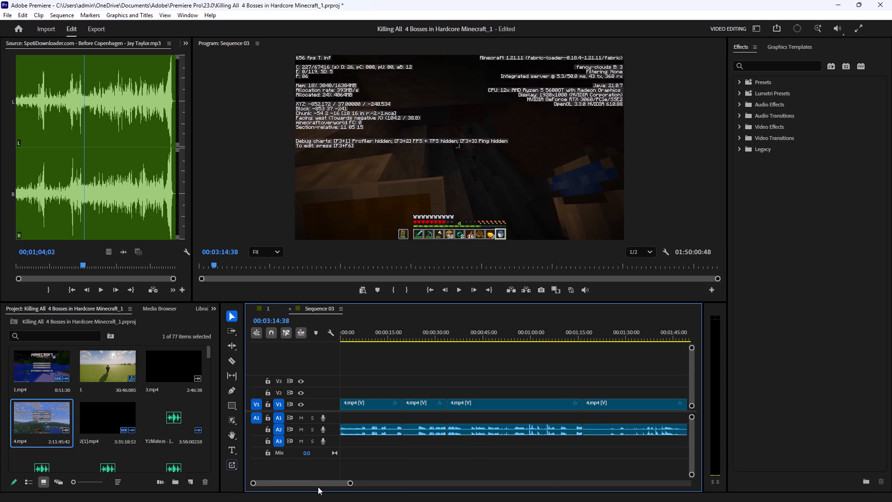
drag(318, 487, 315, 488)
drag(443, 335, 463, 342)
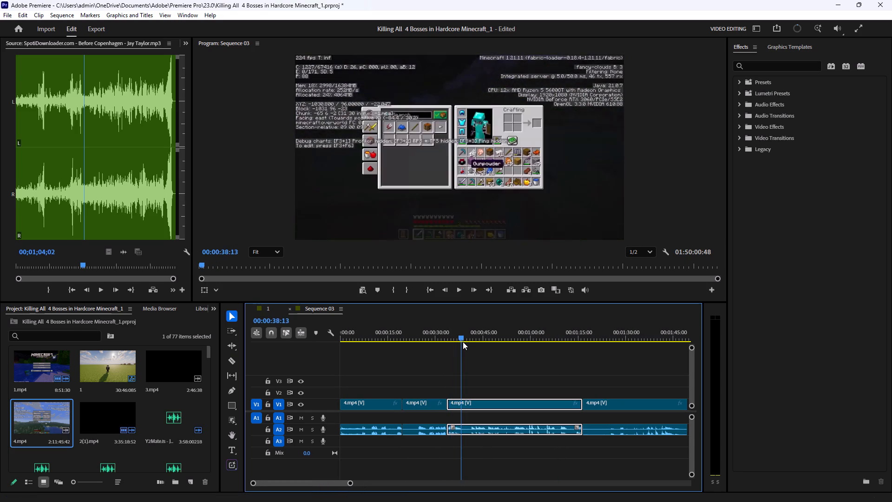
drag(463, 342, 453, 351)
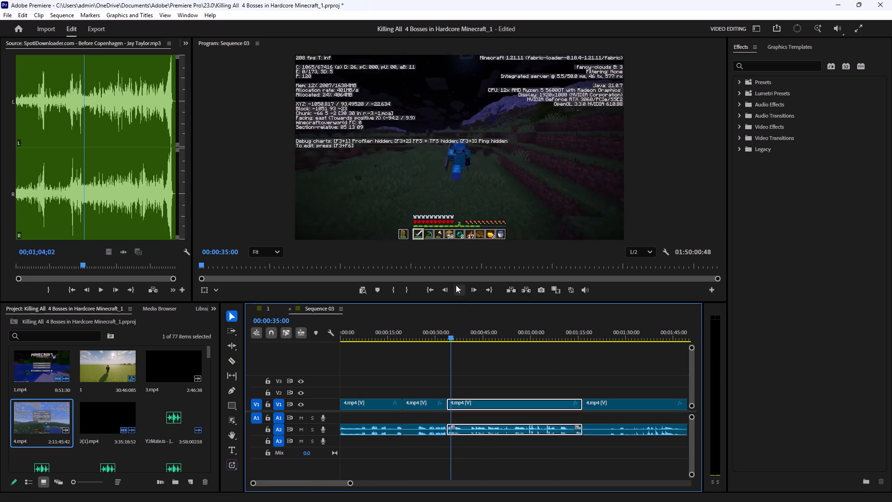
click(456, 285)
click(492, 353)
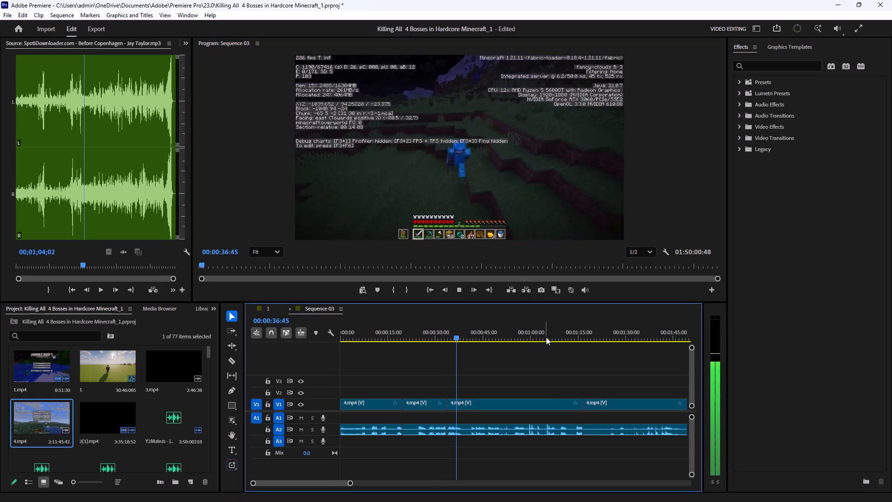
drag(558, 336, 566, 337)
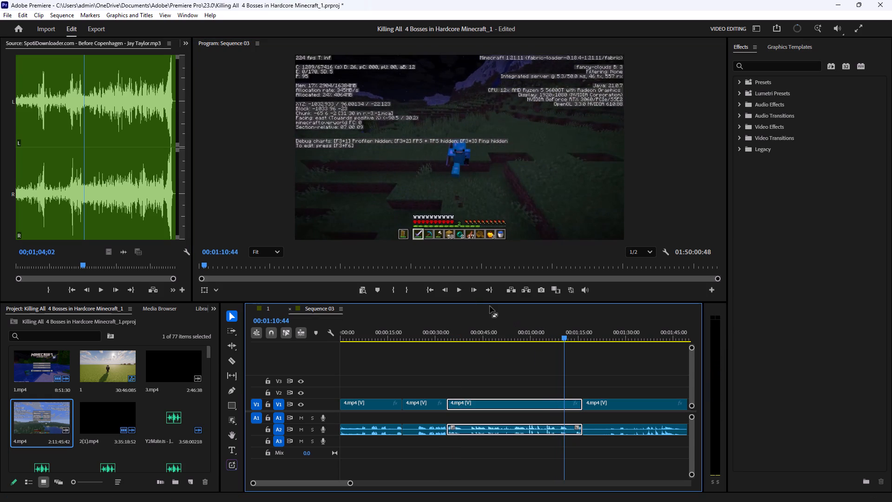
click(459, 294)
click(616, 390)
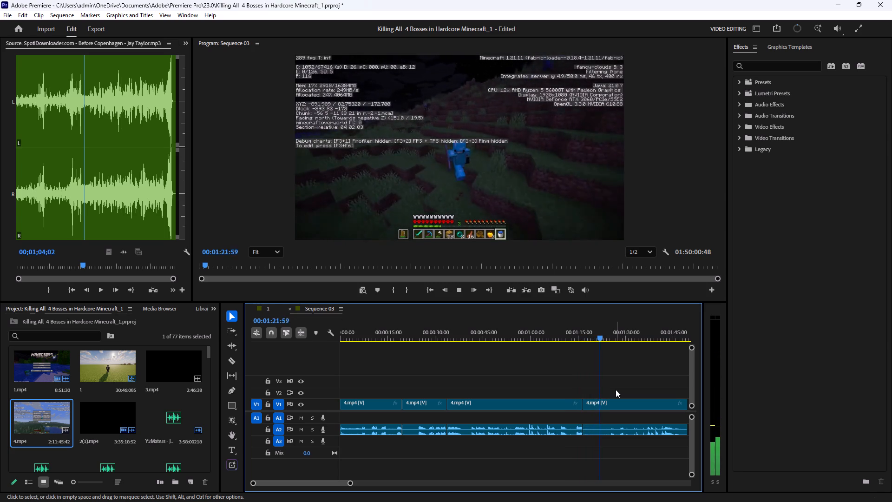
Play on to about 00:01:38, trim about 18 seconds off the start of the last 4.mp4 clip, and close the gap.
click(335, 482)
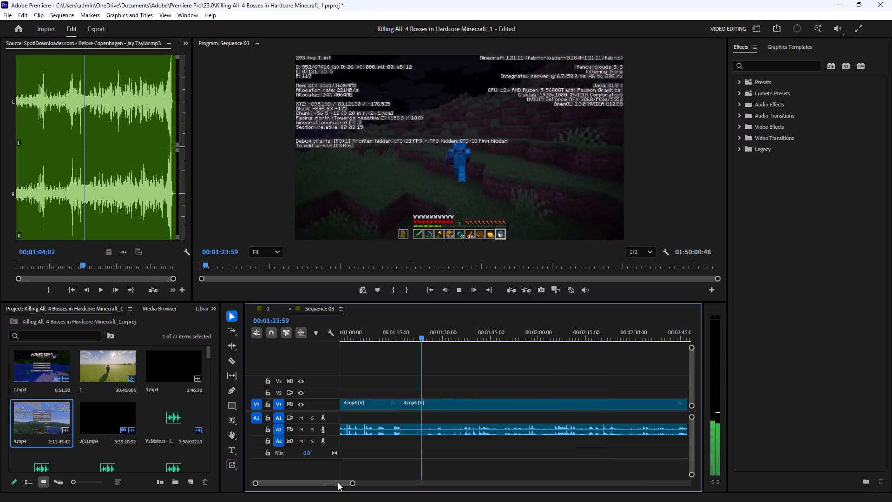
click(537, 359)
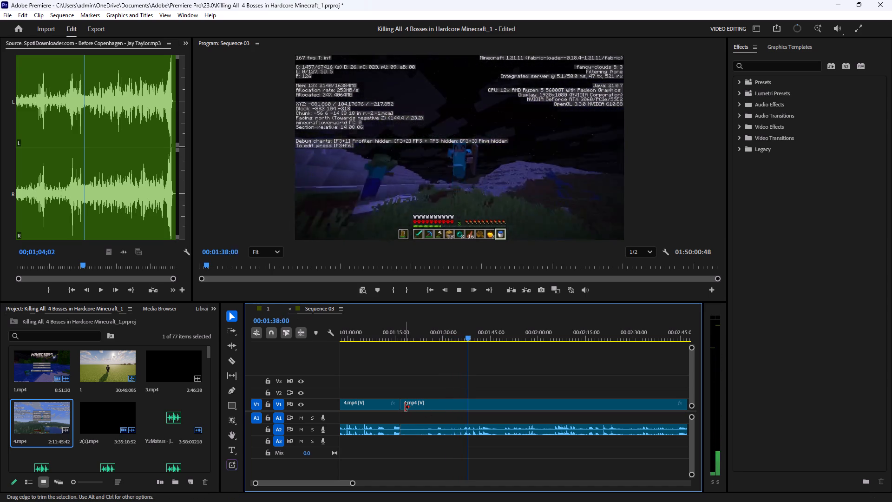
drag(403, 407, 460, 404)
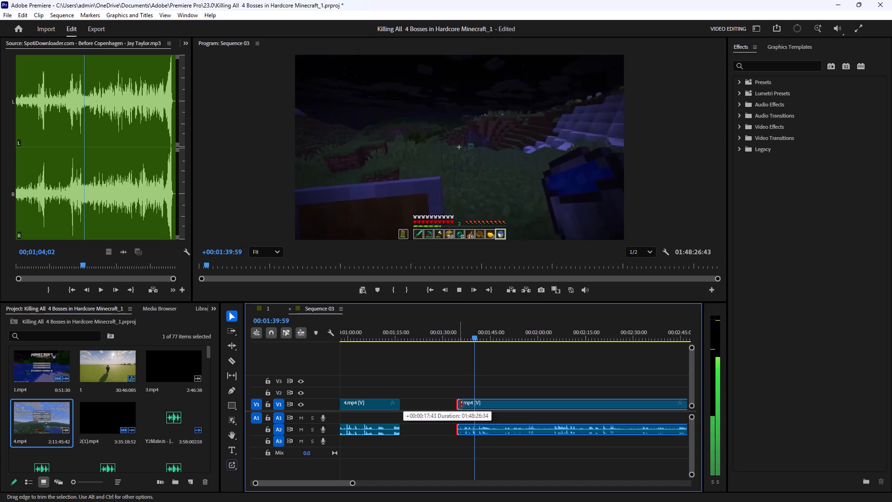
drag(460, 404, 460, 405)
drag(480, 404, 426, 408)
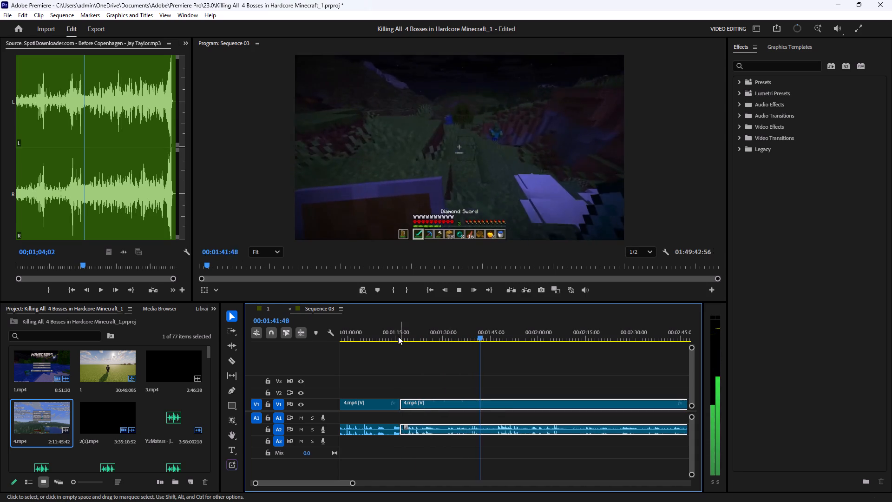
Play from about 00:01:15 to check the new join at 00:01:16:31.
click(396, 333)
click(466, 351)
click(459, 294)
click(491, 358)
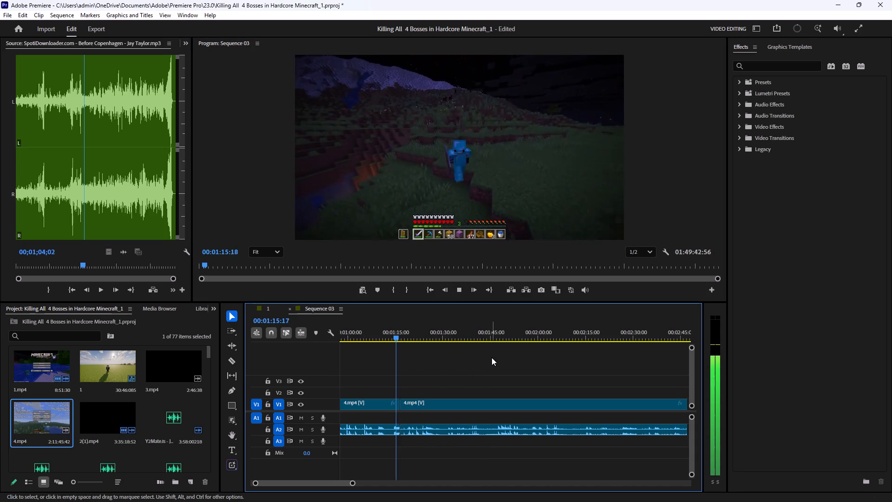
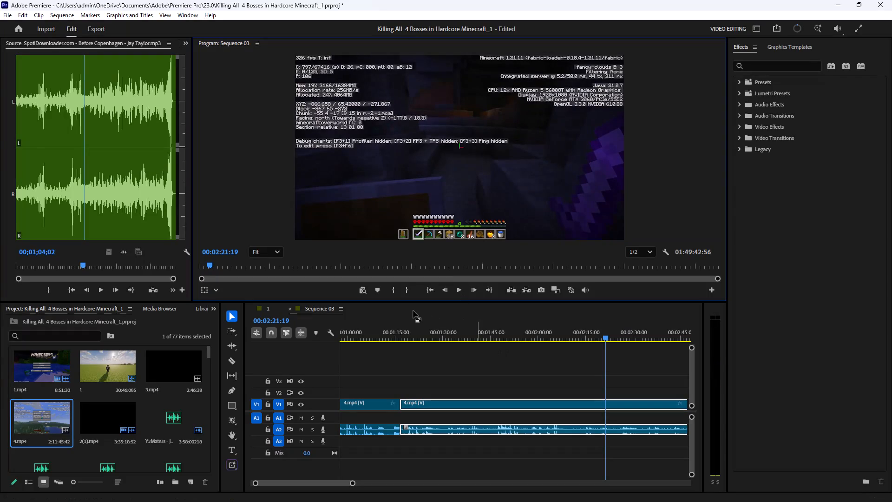
Scan the cave footage from about 00:01:29 and split the last 4.mp4 clip at 00:01:56:23, just after the inventory screen.
drag(406, 336, 442, 336)
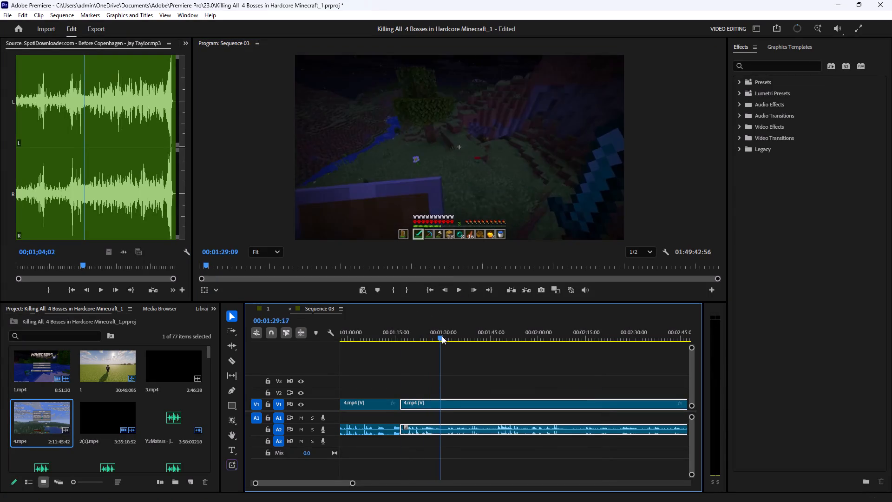
drag(442, 336, 490, 335)
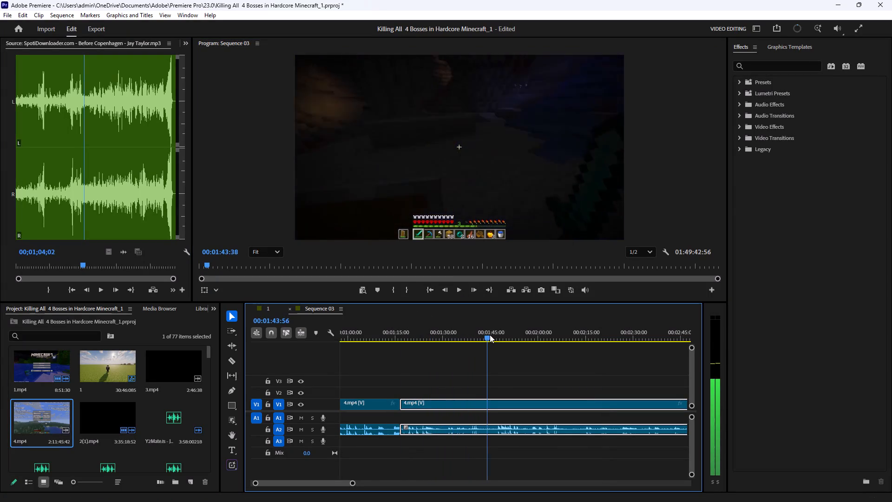
drag(490, 335, 504, 336)
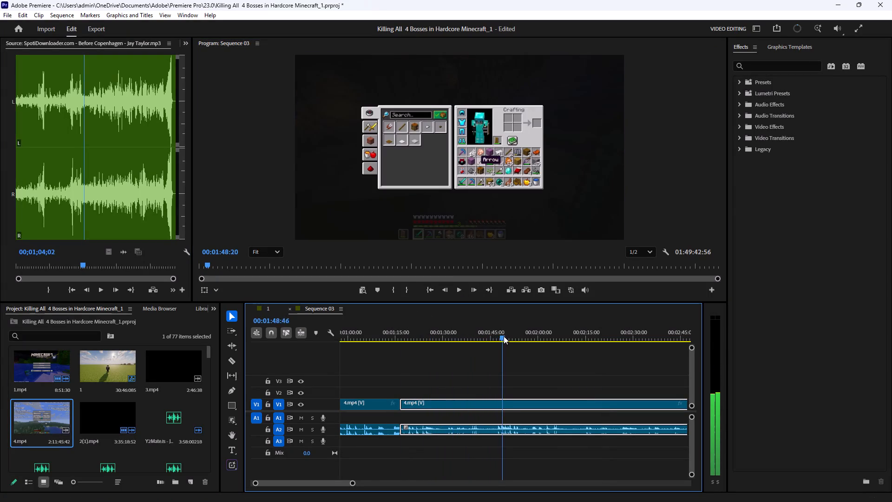
drag(504, 336, 527, 338)
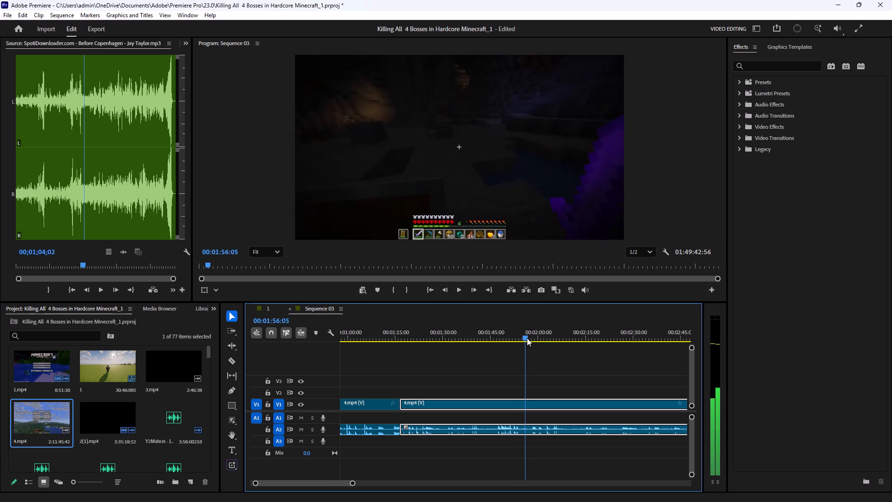
drag(527, 338, 528, 338)
key(c)
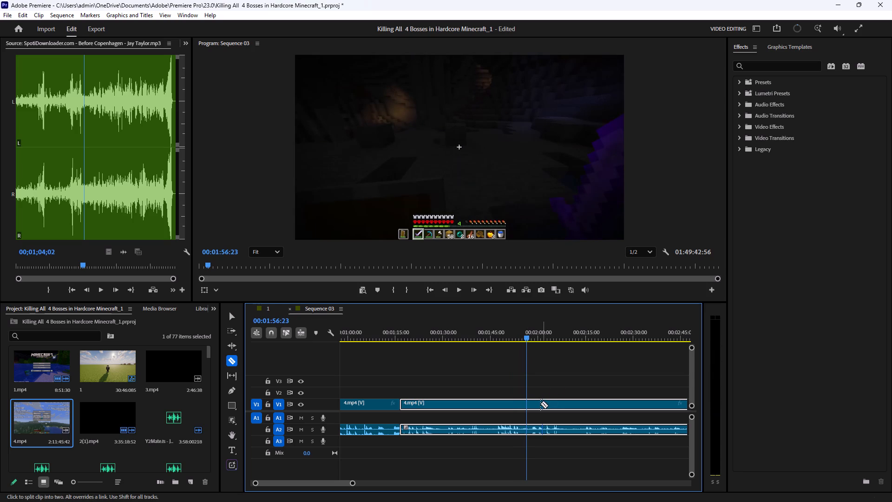
click(528, 401)
click(235, 314)
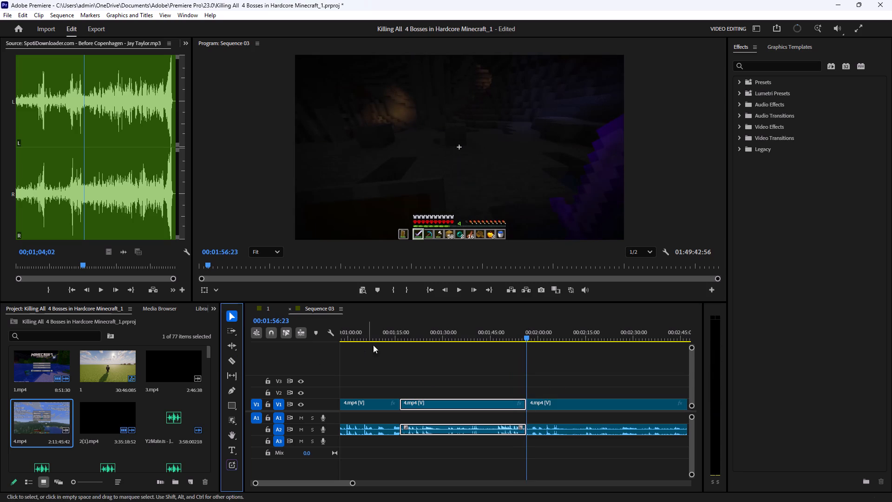
Review the footage from about 00:01:30 to 00:01:43 to find where the unneeded section before the new cut starts.
drag(393, 337, 445, 338)
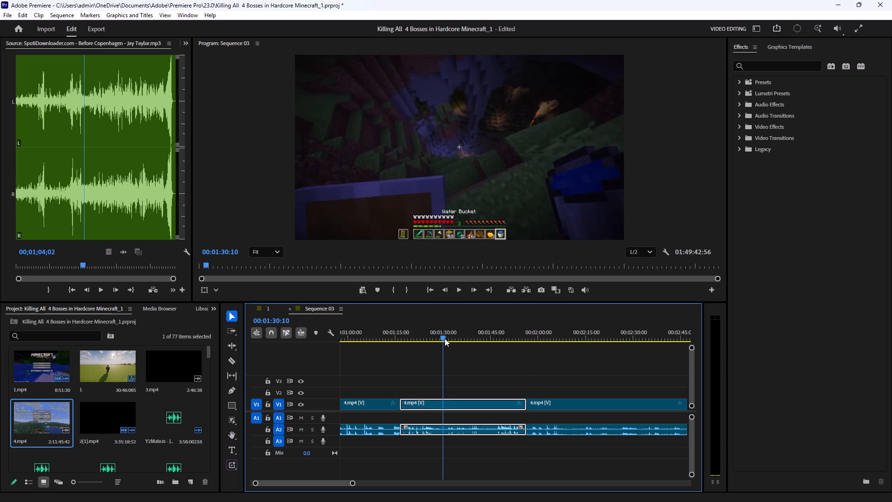
drag(445, 338, 487, 343)
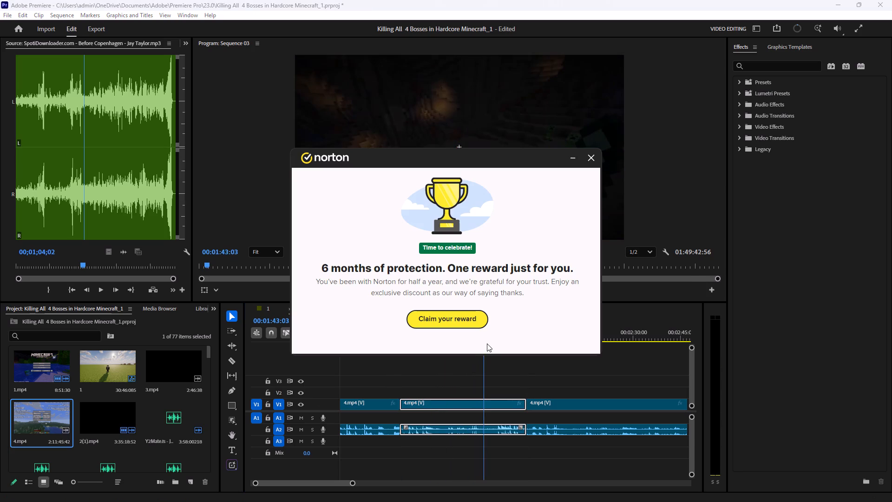
drag(487, 343, 490, 343)
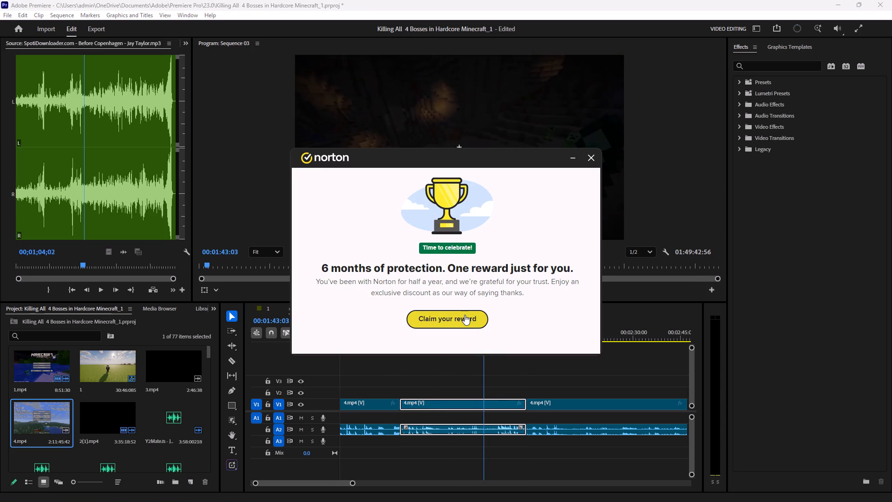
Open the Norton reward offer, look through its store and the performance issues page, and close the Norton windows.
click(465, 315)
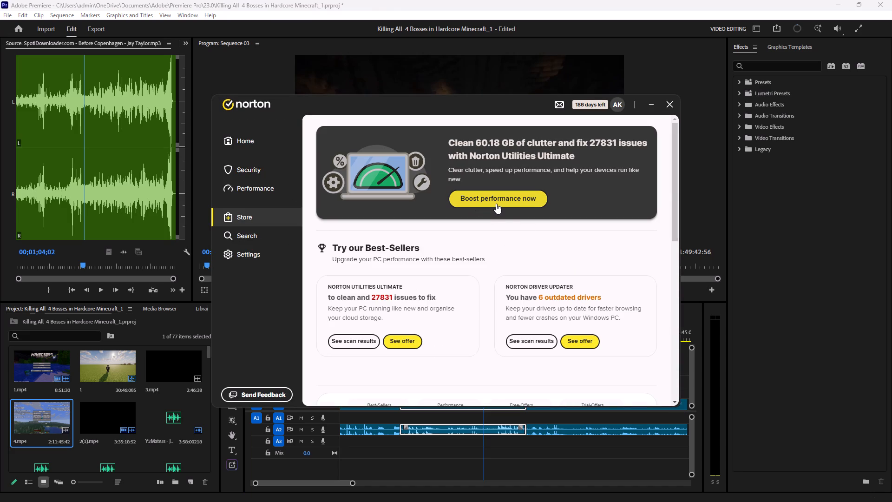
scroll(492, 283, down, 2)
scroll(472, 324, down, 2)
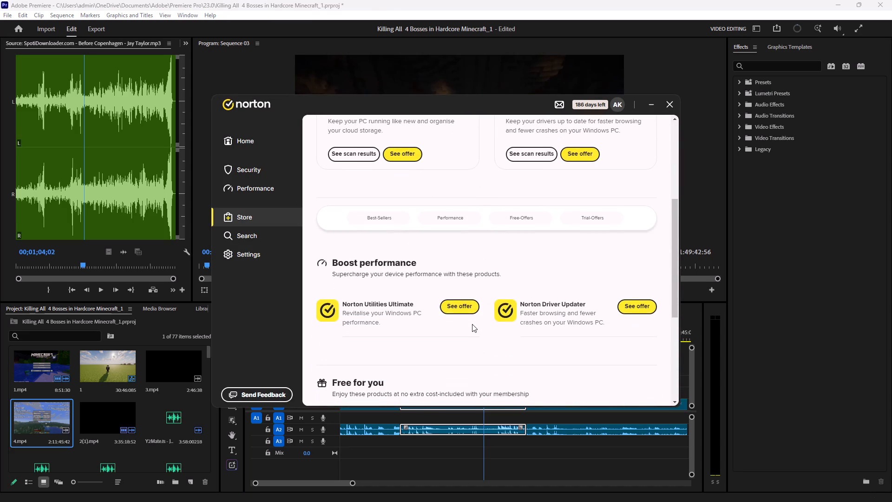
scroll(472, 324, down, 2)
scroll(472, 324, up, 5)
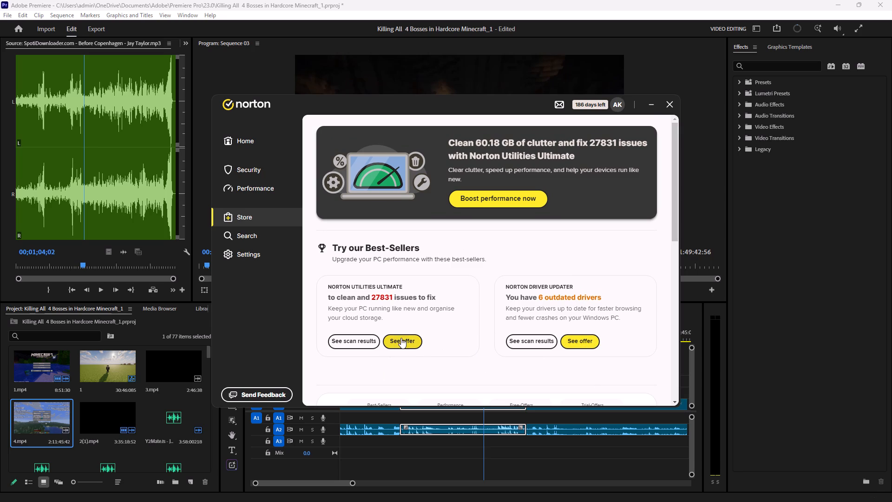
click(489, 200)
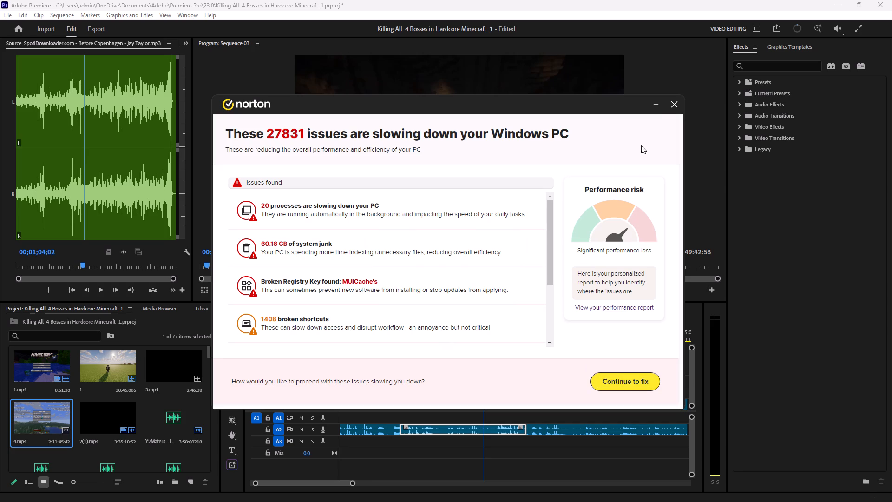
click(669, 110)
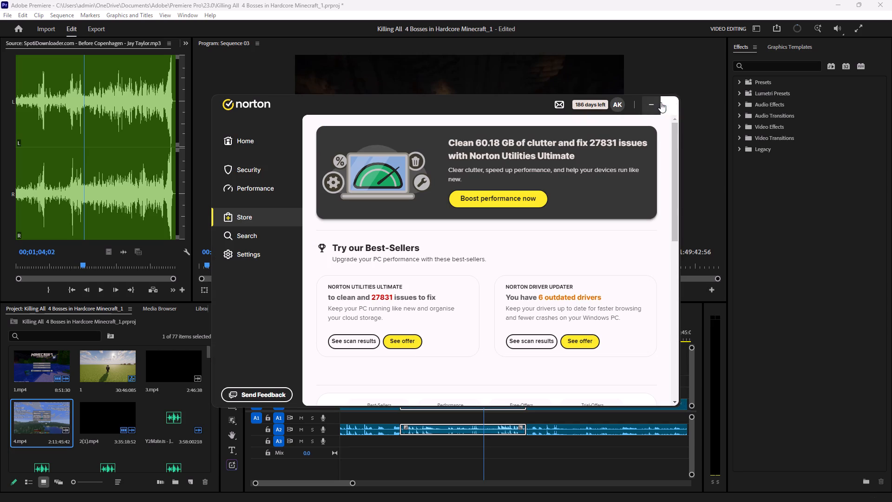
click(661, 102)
Split the 4.mp4 clip at about 00:01:43, delete the inventory section up to the 00:01:56:23 cut, and close the gap.
key(space)
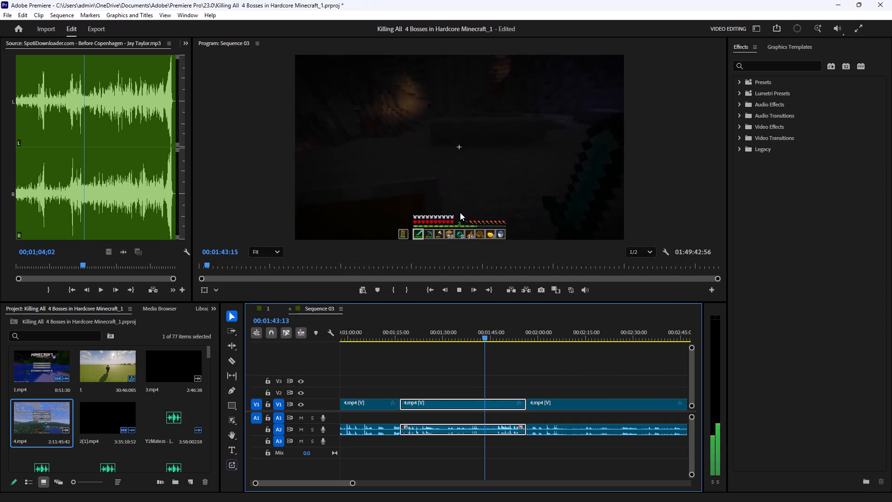
key(space)
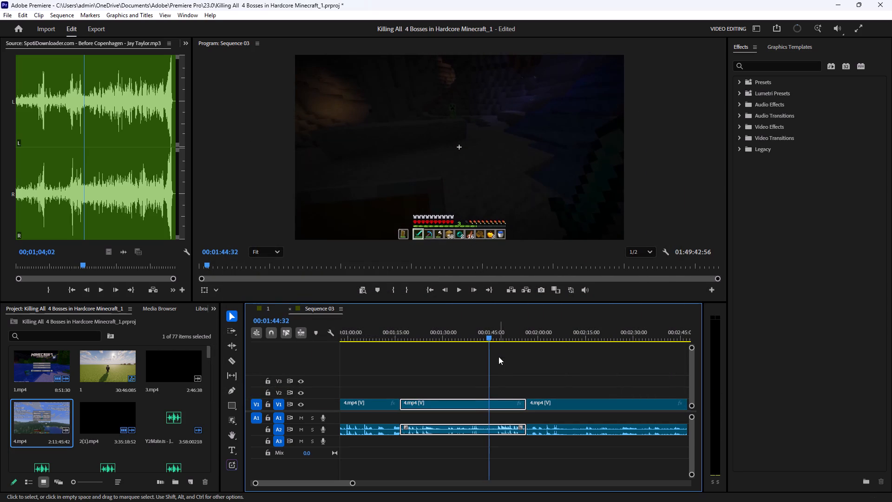
key(c)
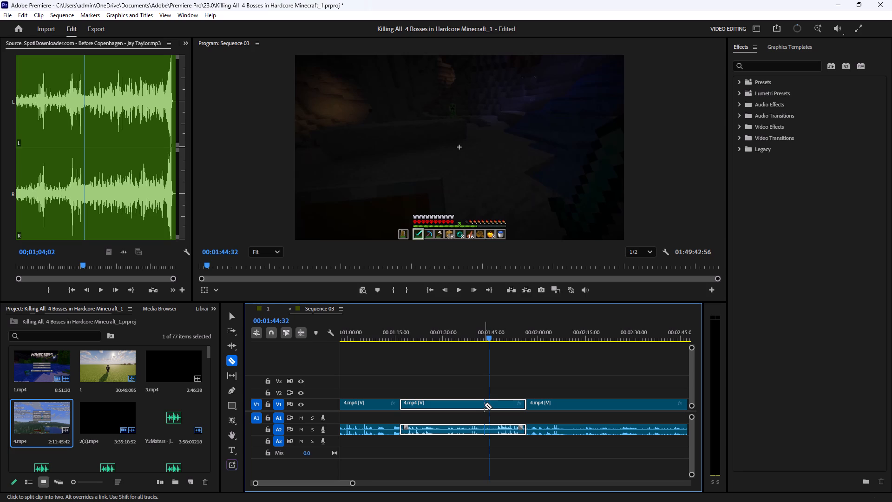
click(483, 405)
click(230, 316)
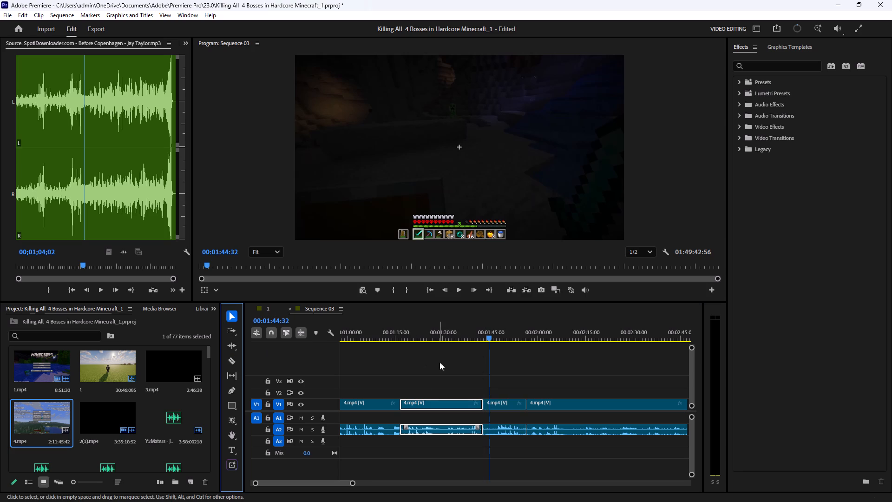
drag(497, 365, 506, 442)
key(BackSpace)
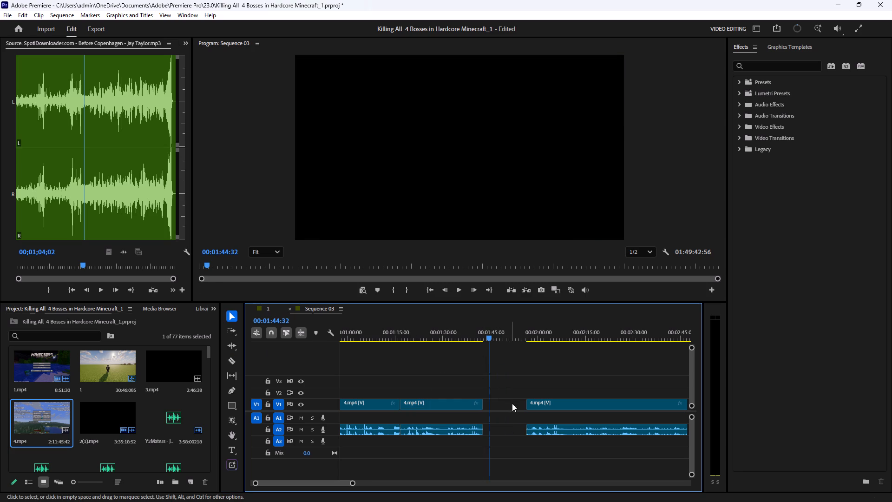
click(512, 403)
key(BackSpace)
Play from 00:01:37:38 across the new join at about 00:01:43 to check it.
drag(465, 330, 468, 337)
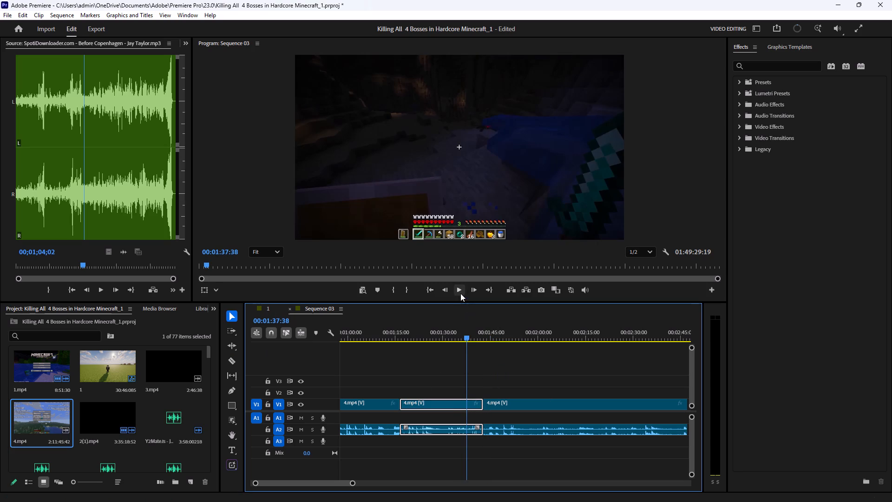
click(460, 293)
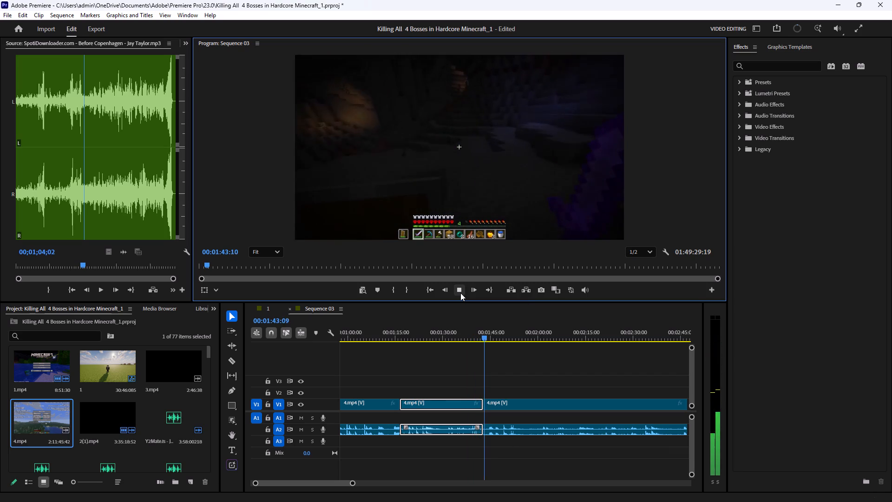
click(460, 293)
Scan the cave footage out to about 00:03:58 and split the last 4.mp4 clip at 00:02:45:08.
drag(498, 337, 519, 337)
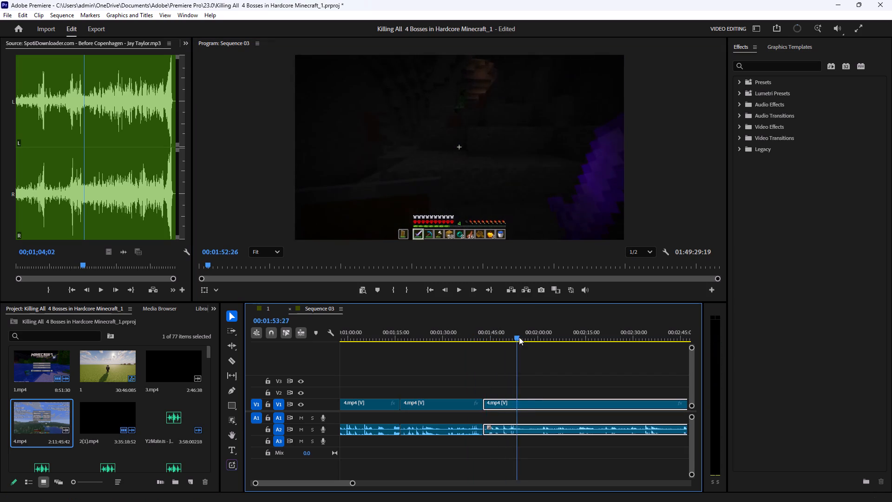
drag(519, 337, 556, 336)
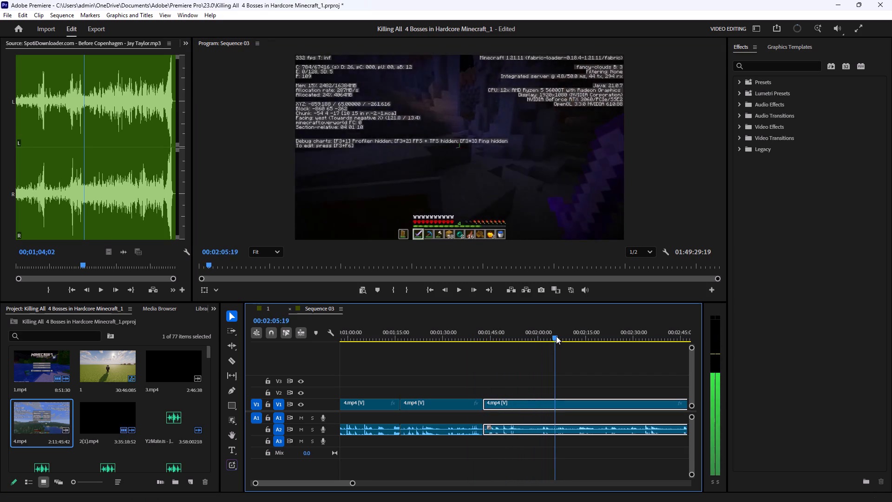
drag(556, 336, 591, 335)
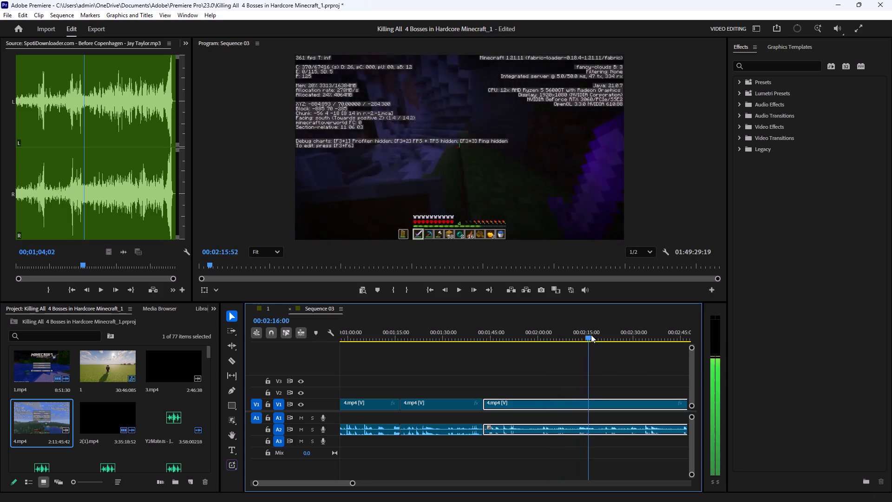
drag(591, 335, 628, 334)
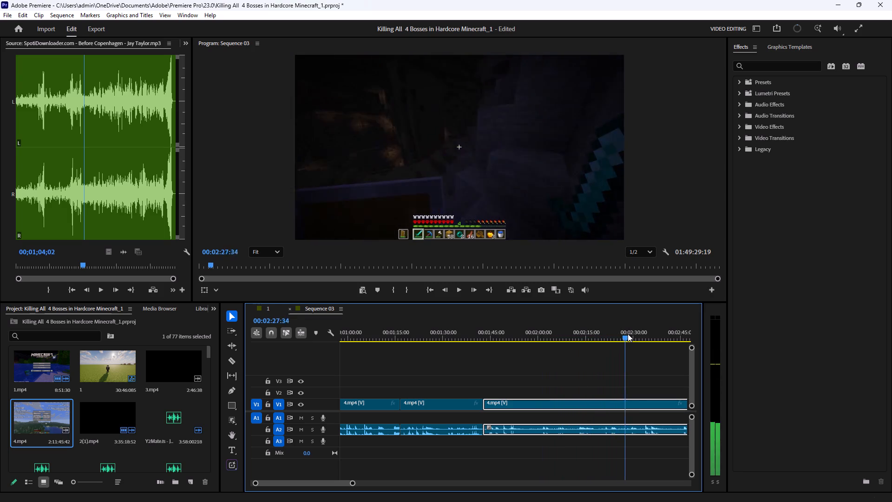
drag(628, 334, 667, 333)
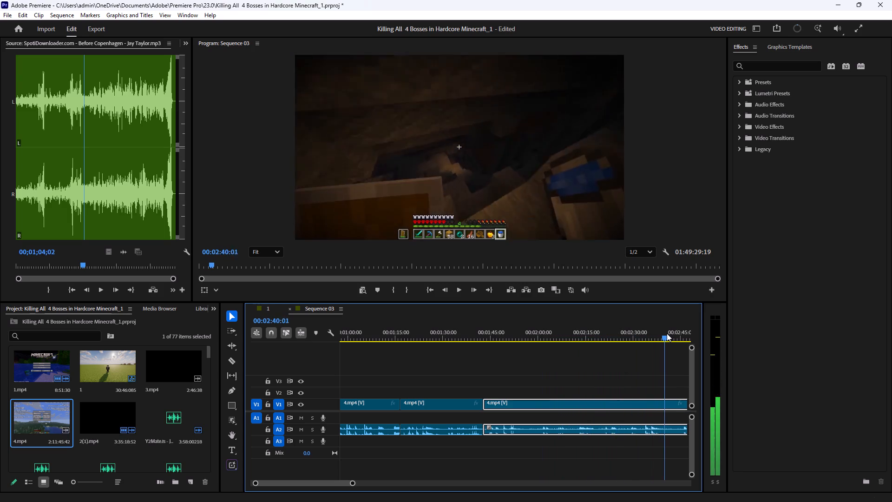
drag(667, 333, 699, 333)
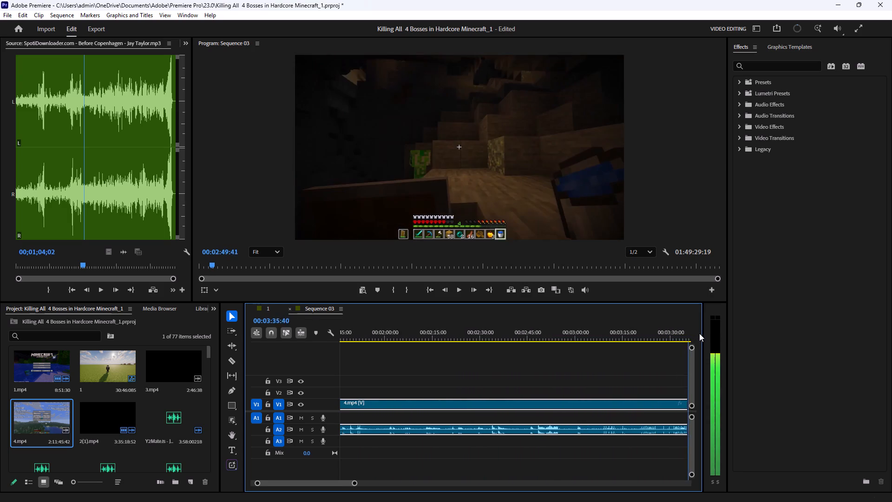
drag(699, 333, 333, 353)
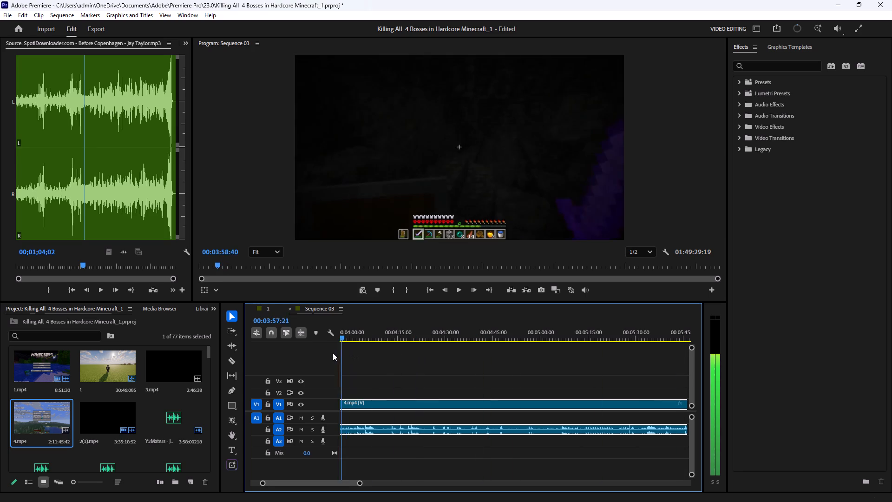
drag(333, 353, 558, 354)
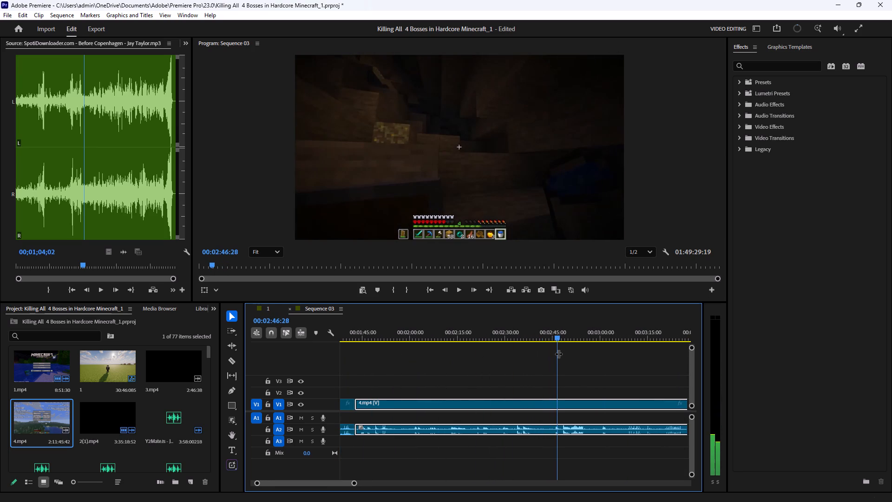
drag(558, 354, 553, 357)
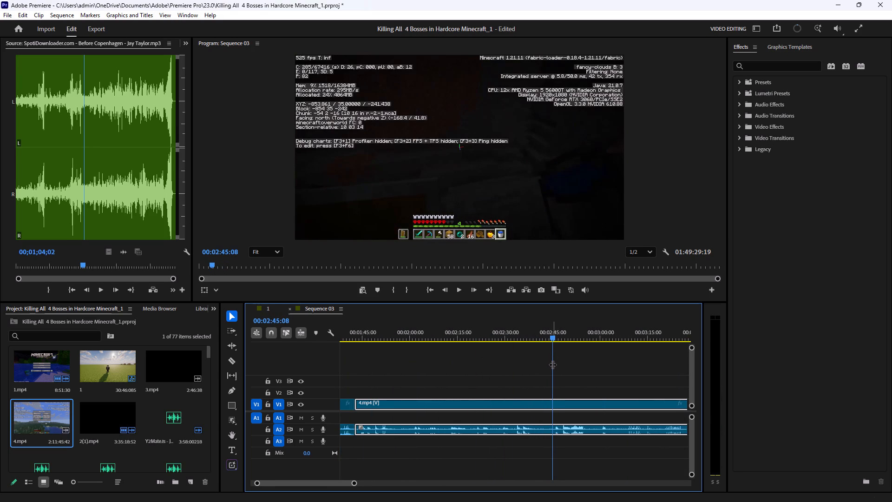
key(c)
click(553, 404)
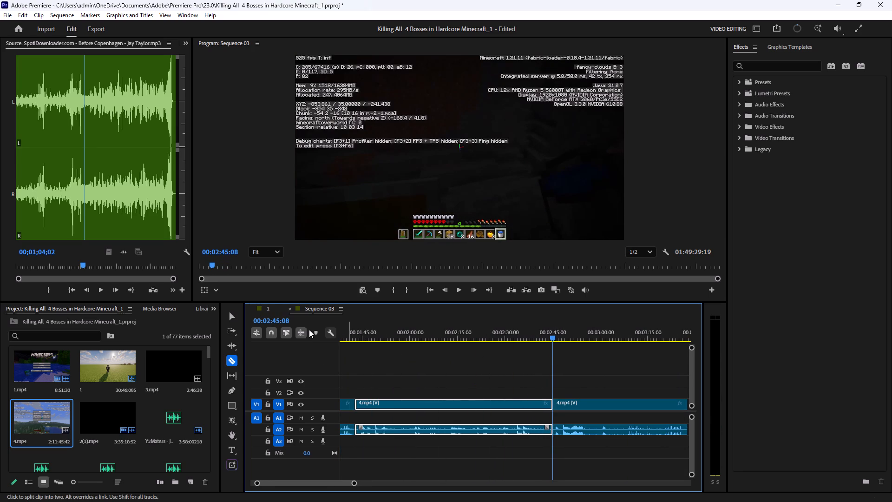
click(230, 320)
Delete the 4.mp4 section between the join at about 00:01:43 and the 00:02:45:08 cut, and close the gap.
drag(488, 363, 478, 448)
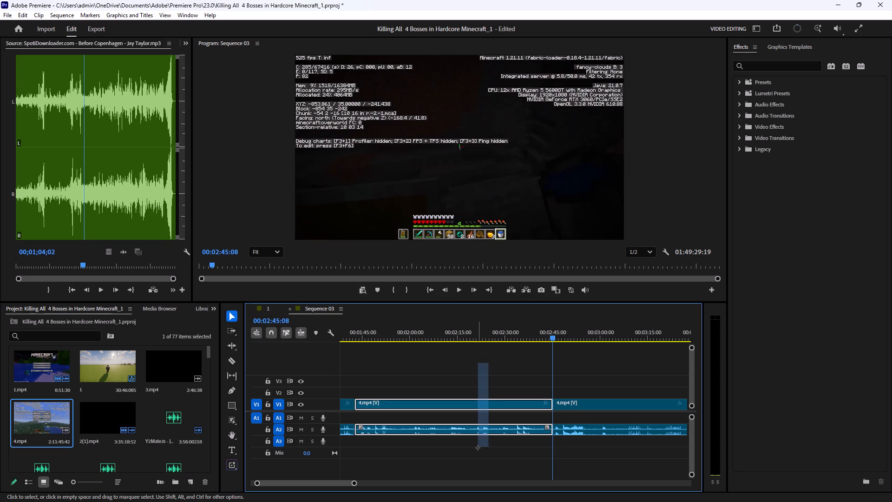
drag(478, 448, 477, 448)
key(BackSpace)
click(468, 404)
key(BackSpace)
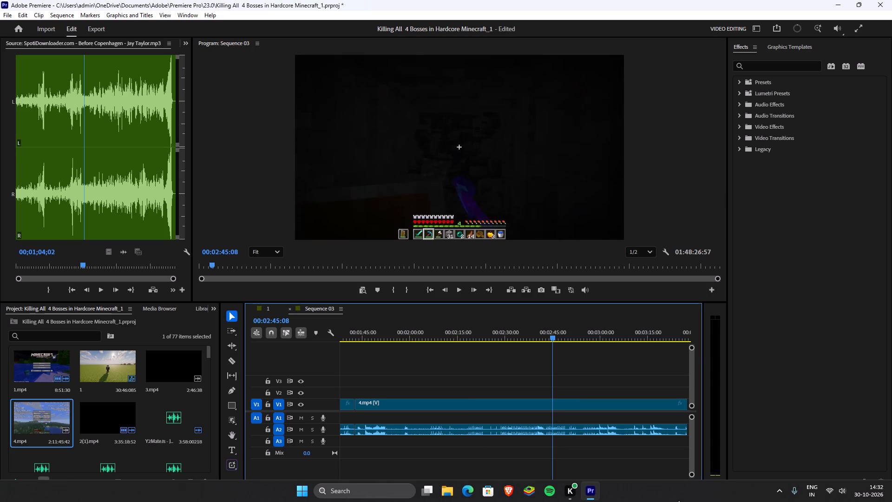
Play the 4.mp4 footage from the join at about 00:01:43 to about 00:02:18 to review the cave section.
drag(400, 336, 370, 346)
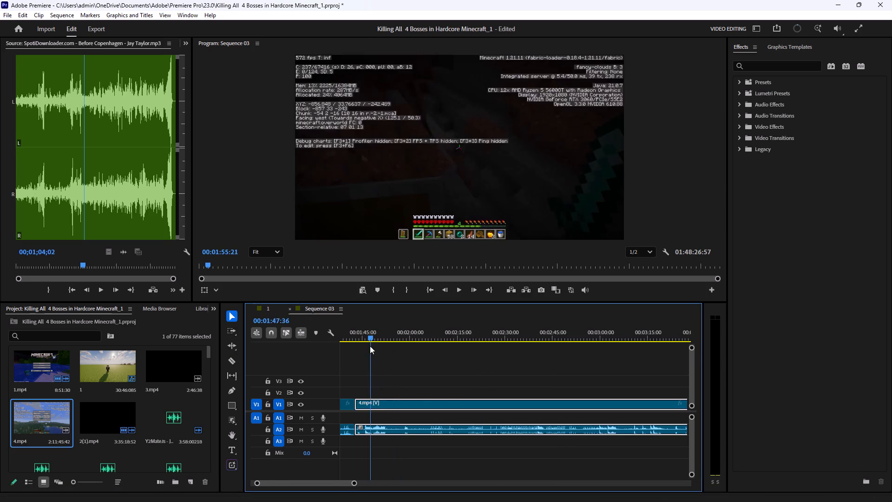
drag(370, 346, 487, 354)
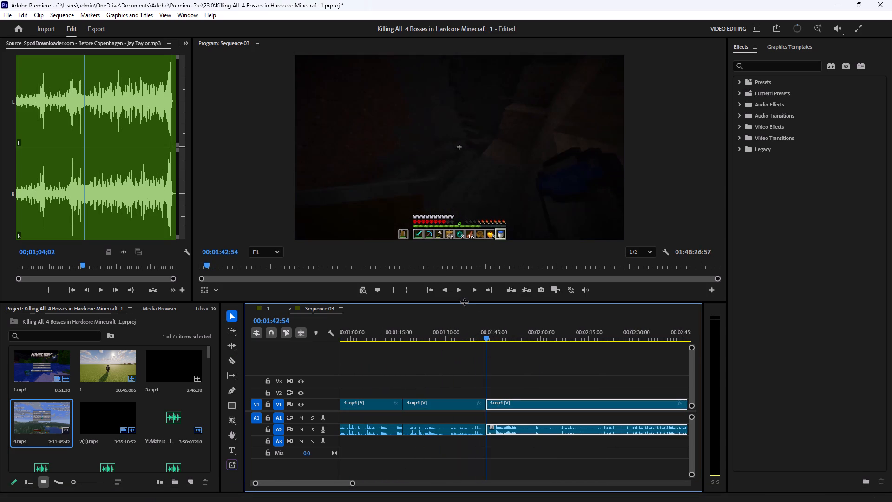
click(458, 294)
click(635, 369)
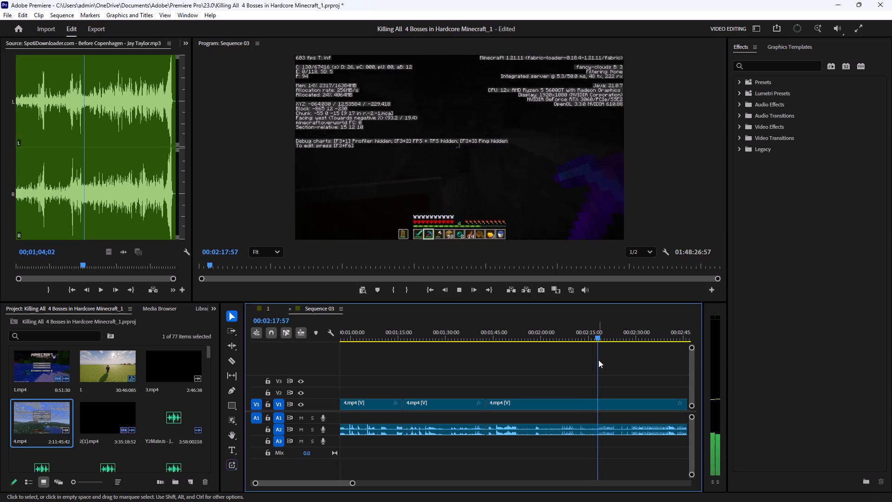
key(space)
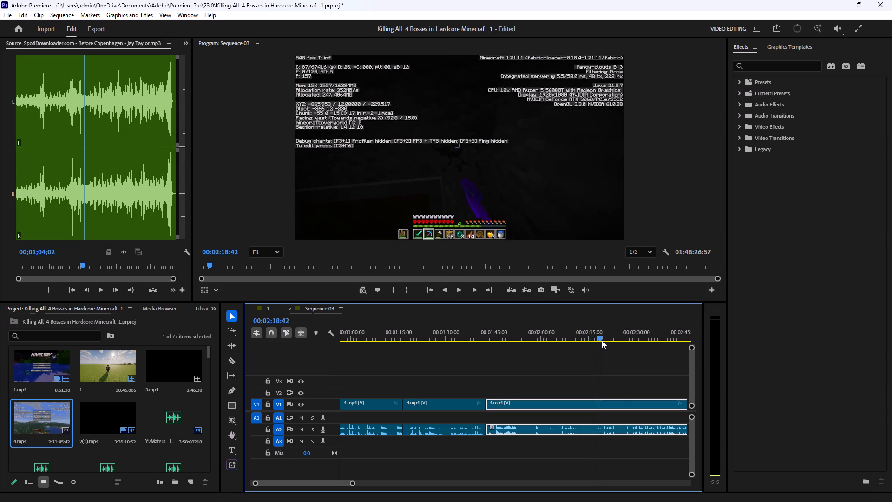
Scan the cave, crafting and shulker box footage from about 00:02:18 to past 00:05:40 for a cut point.
drag(601, 339, 652, 334)
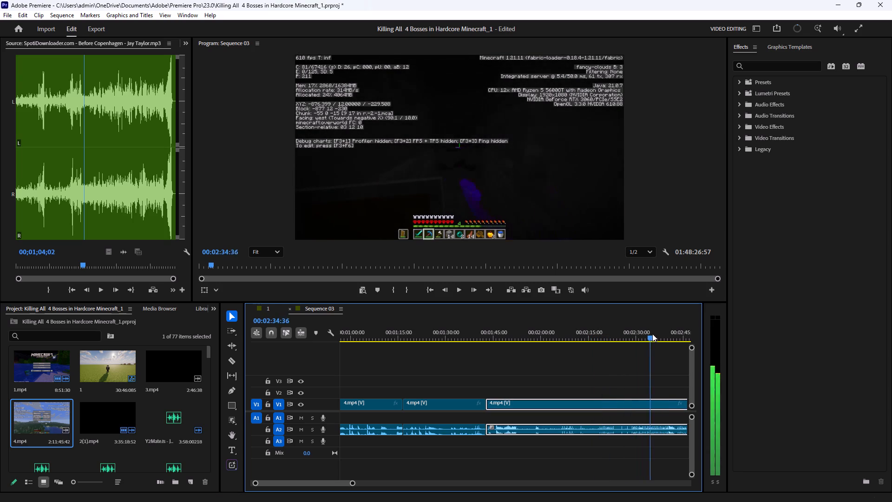
drag(652, 334, 678, 331)
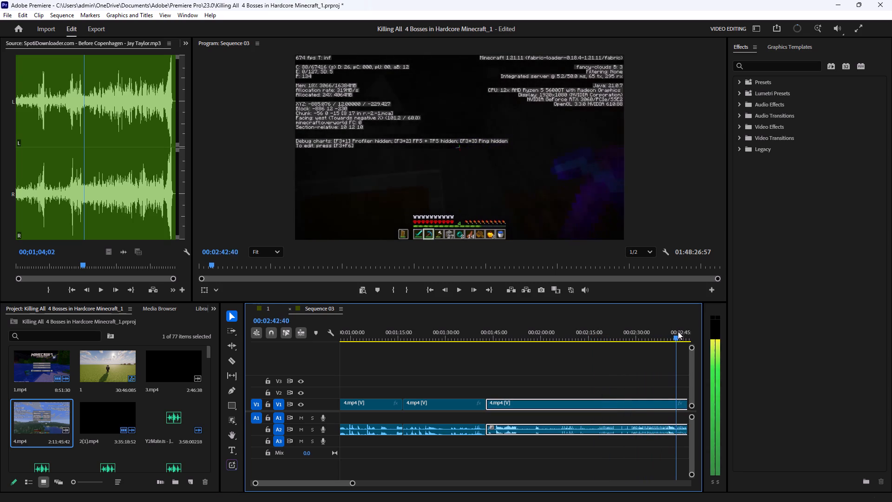
drag(678, 331, 689, 330)
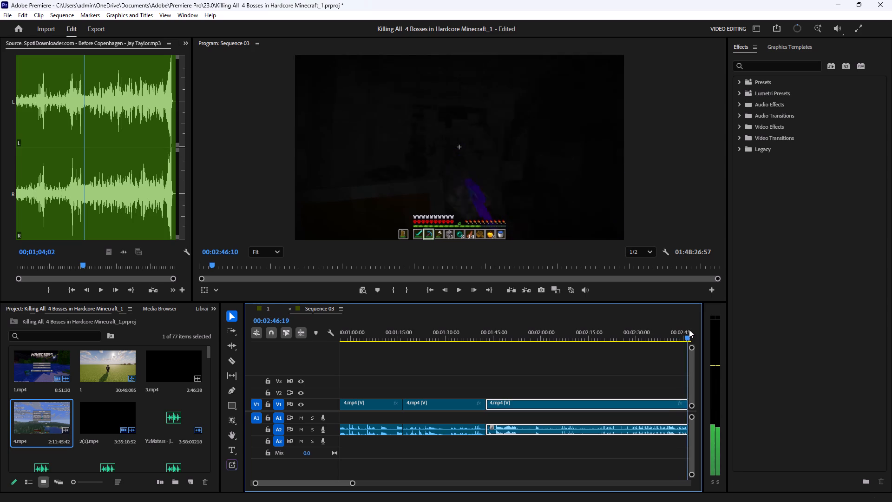
drag(689, 330, 645, 331)
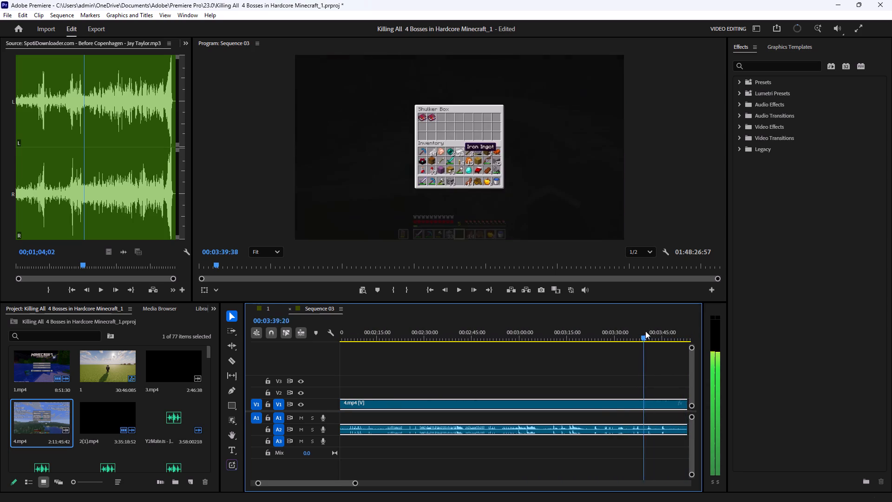
drag(645, 331, 617, 327)
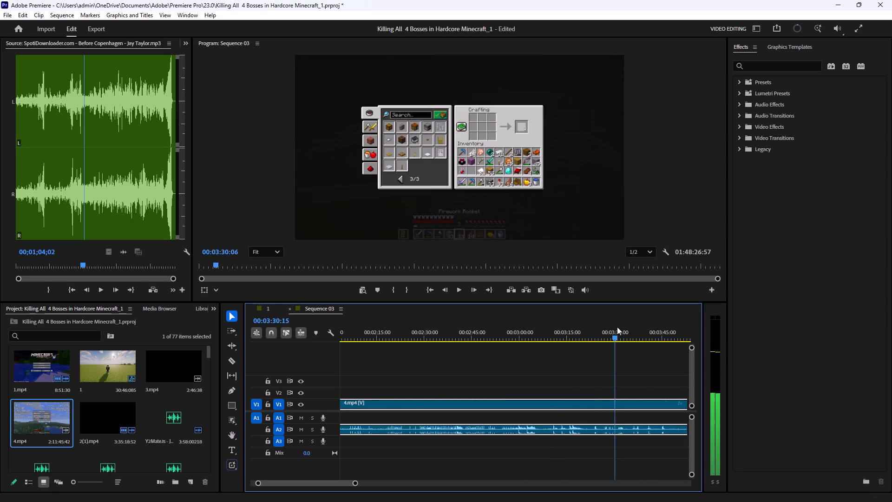
drag(617, 327, 650, 324)
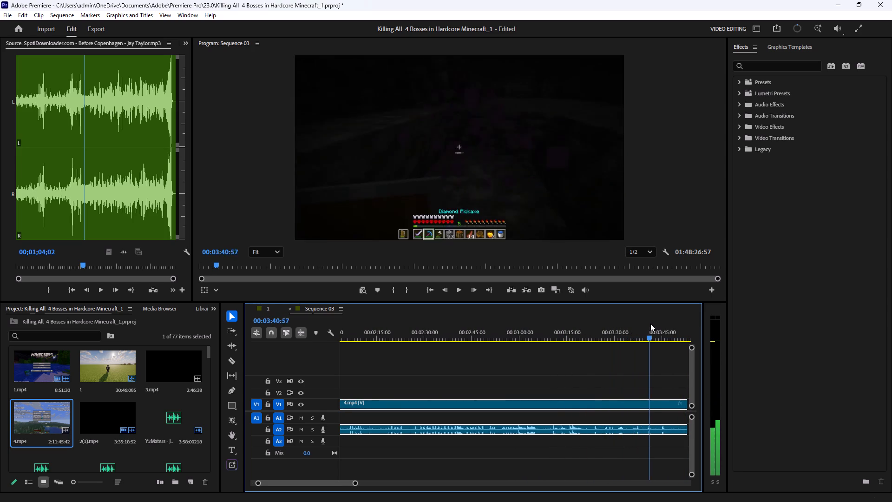
drag(650, 324, 682, 321)
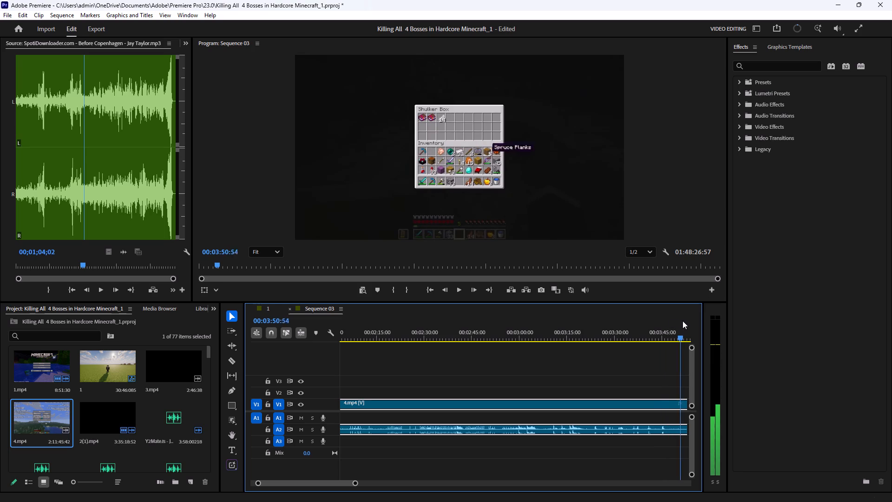
drag(682, 321, 695, 321)
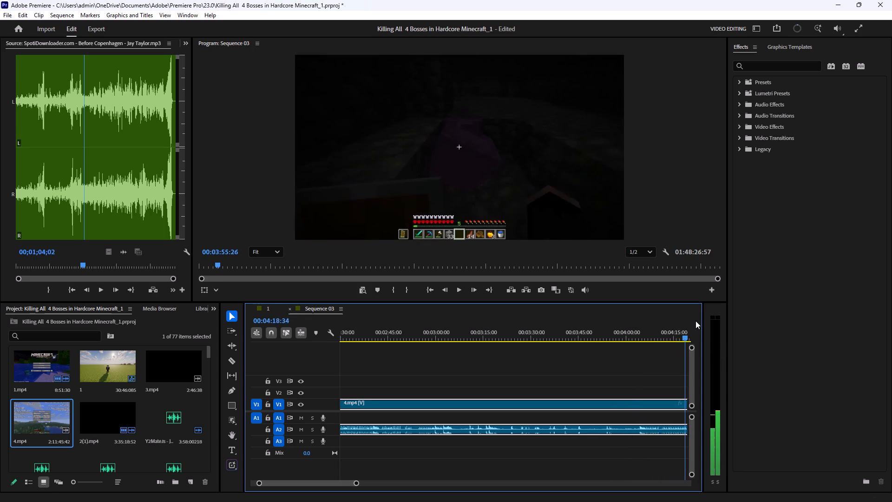
drag(695, 321, 645, 333)
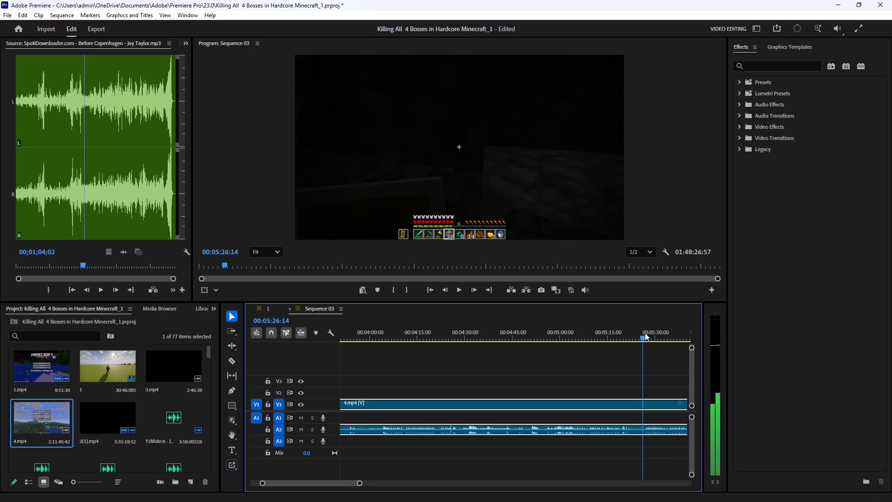
drag(645, 333, 691, 331)
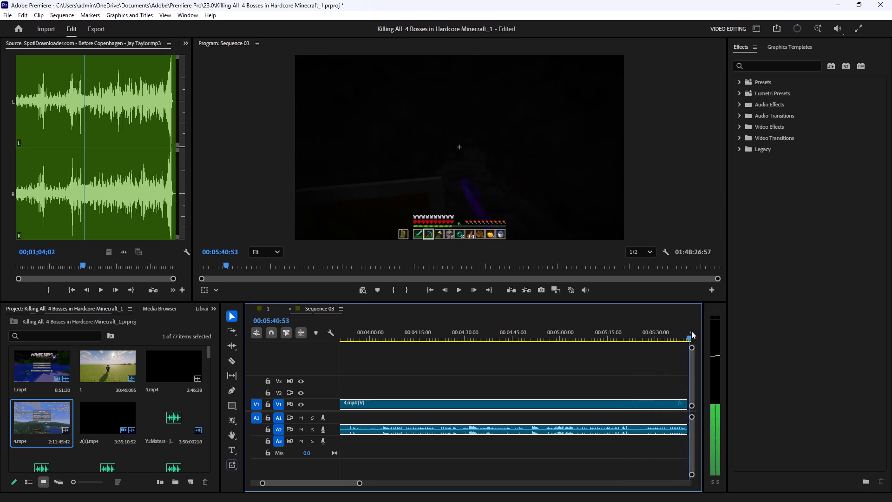
drag(691, 331, 320, 340)
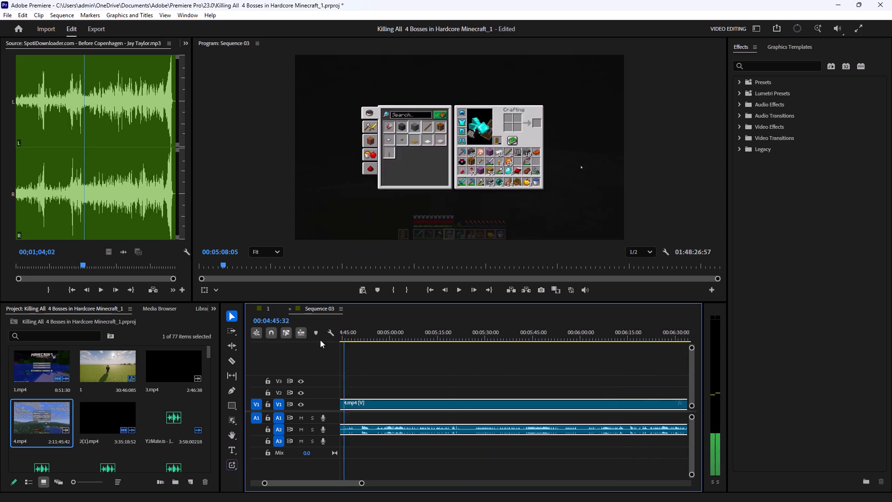
drag(320, 340, 573, 336)
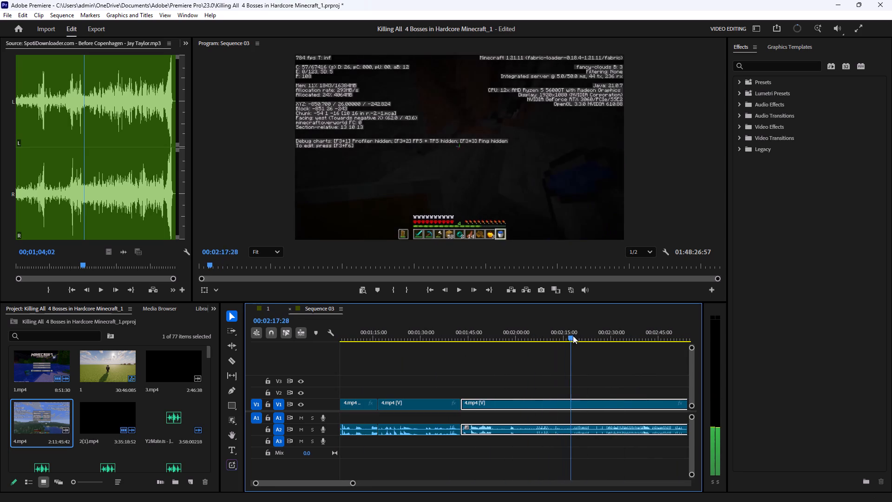
drag(573, 336, 698, 328)
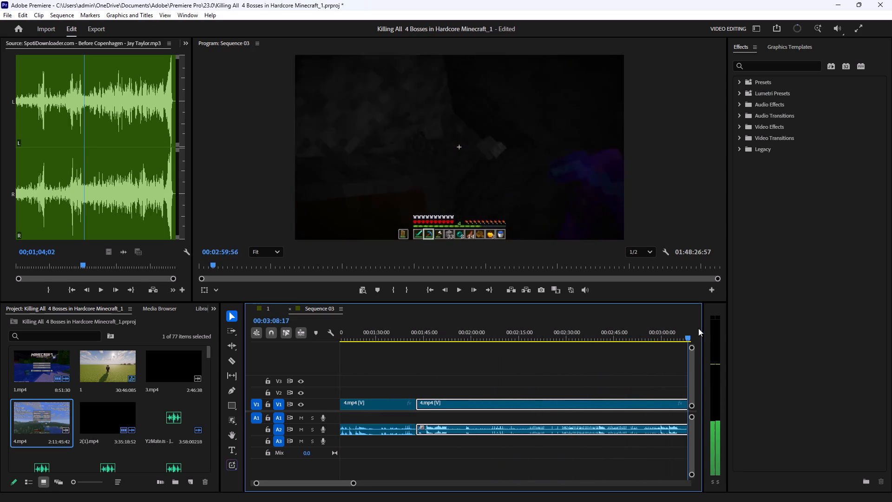
drag(698, 328, 380, 328)
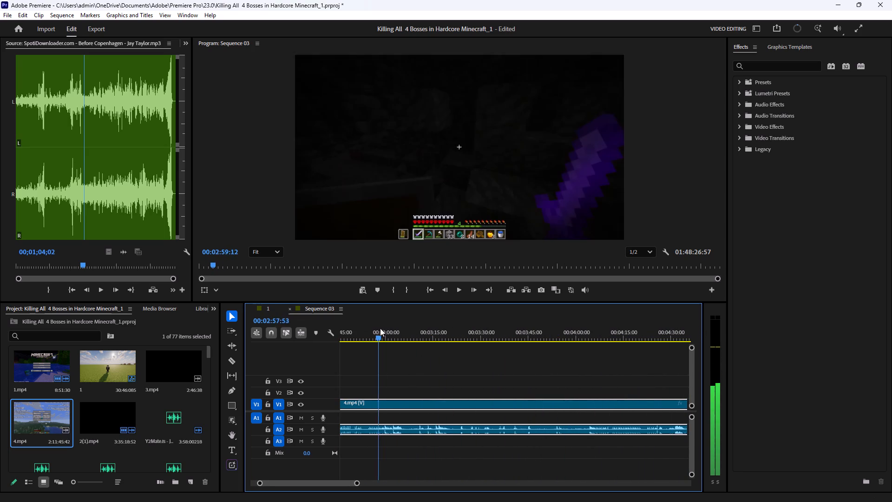
Play the cave footage from about 00:03:00 and split the 4.mp4 clip at 00:03:09:04.
drag(380, 328, 392, 327)
click(457, 285)
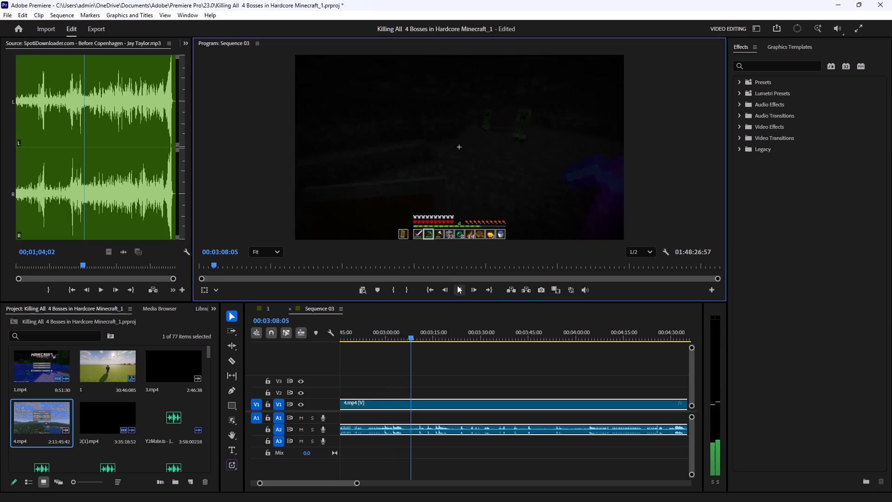
click(457, 285)
key(c)
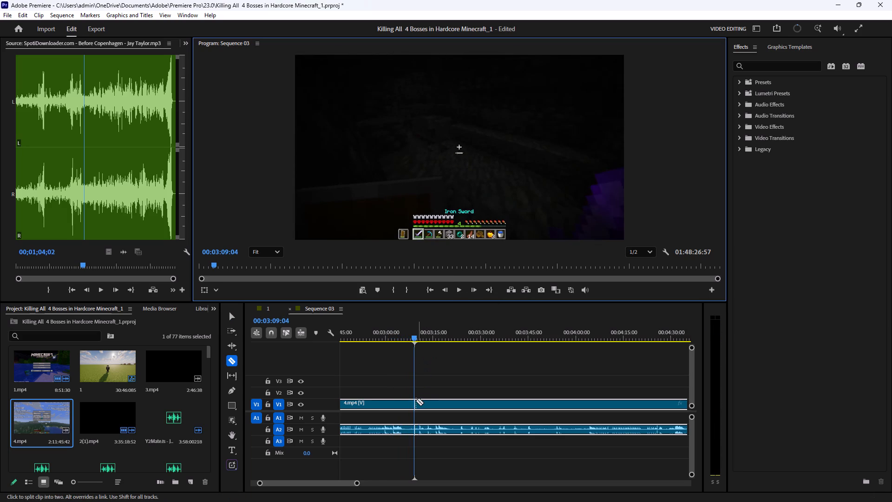
click(414, 401)
Delete the 4.mp4 section between the join at about 00:01:43 and the 00:03:09:04 cut, and close the gap.
click(226, 315)
click(230, 315)
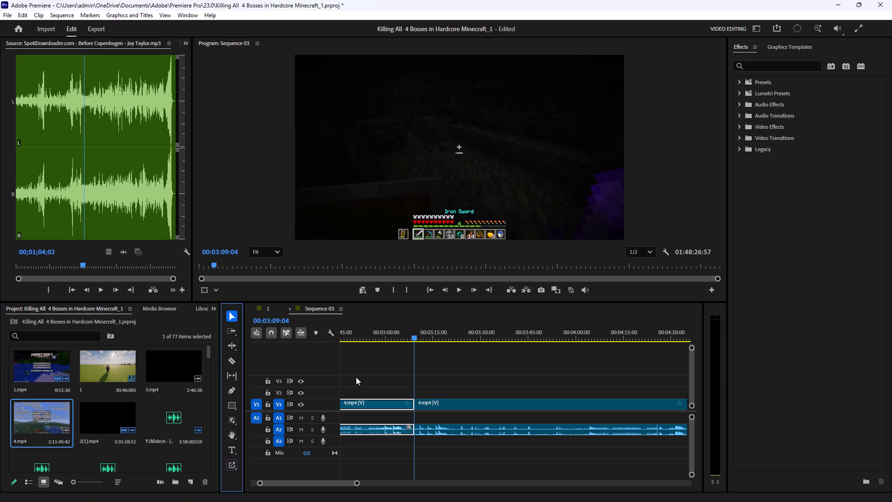
drag(366, 373, 365, 443)
key(BackSpace)
click(389, 405)
key(BackSpace)
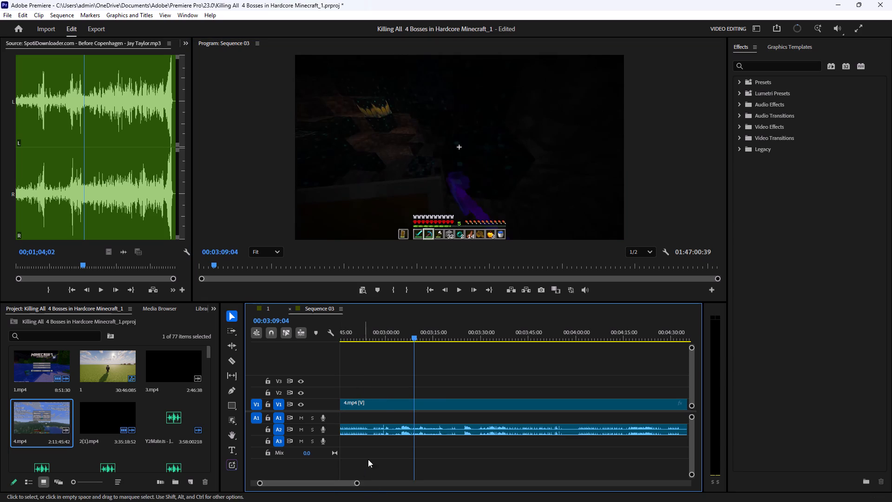
Play from about 00:01:40 across the new join at about 00:01:43 to 00:01:55:02 to check it.
drag(407, 335, 364, 337)
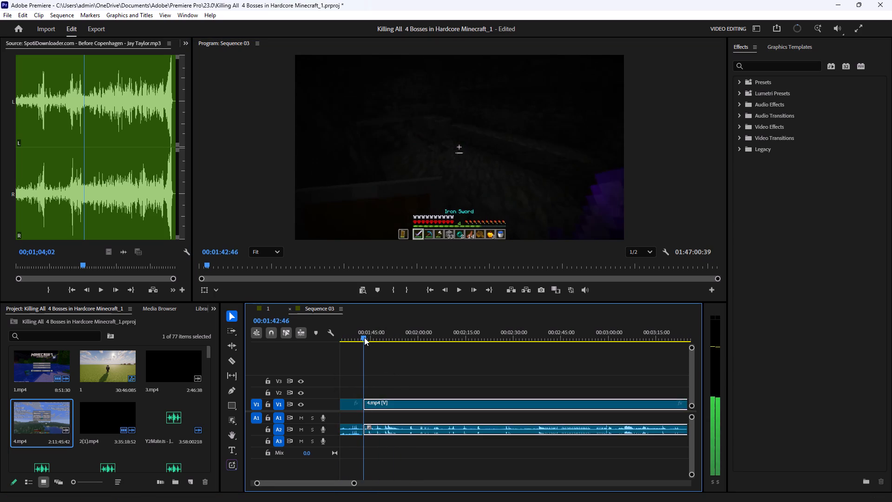
drag(364, 337, 355, 340)
click(457, 292)
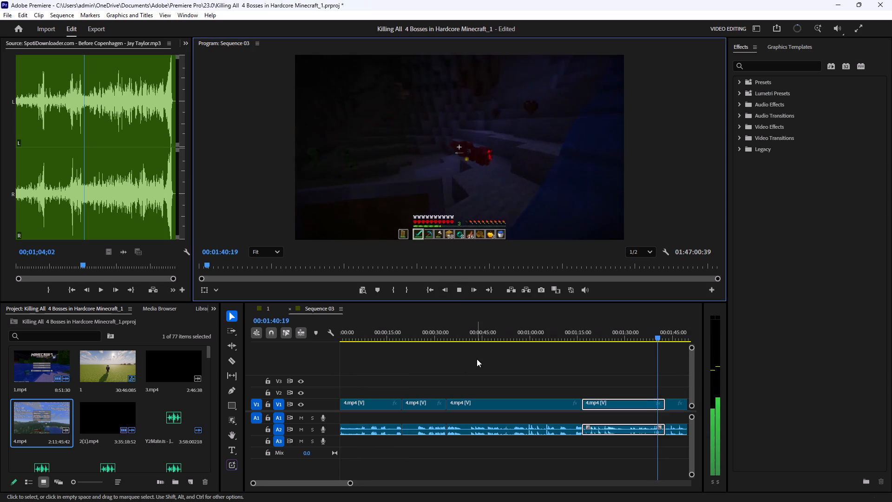
click(477, 359)
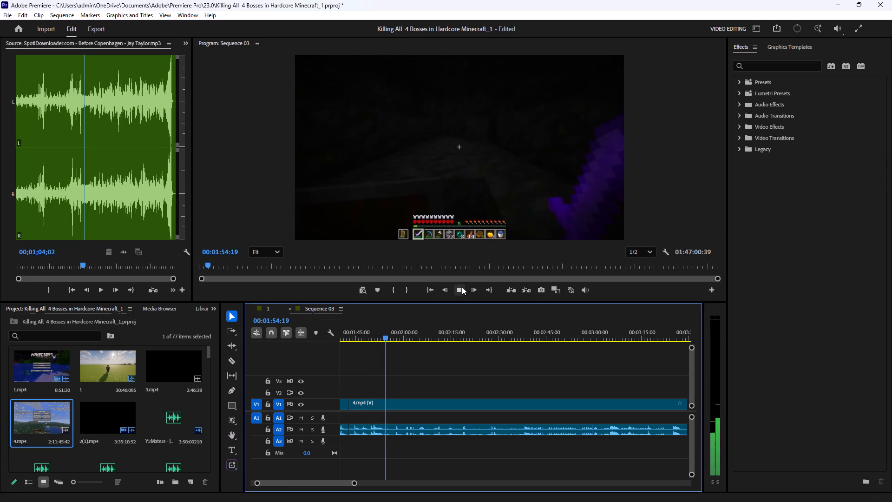
click(462, 287)
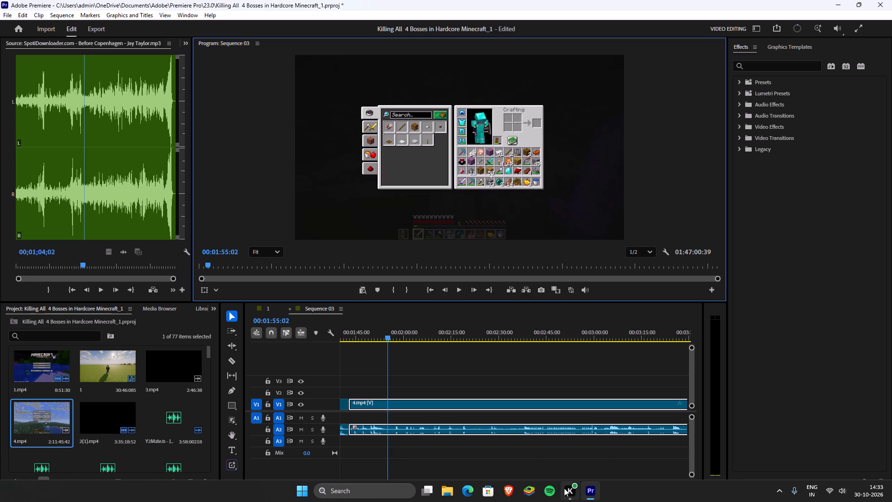